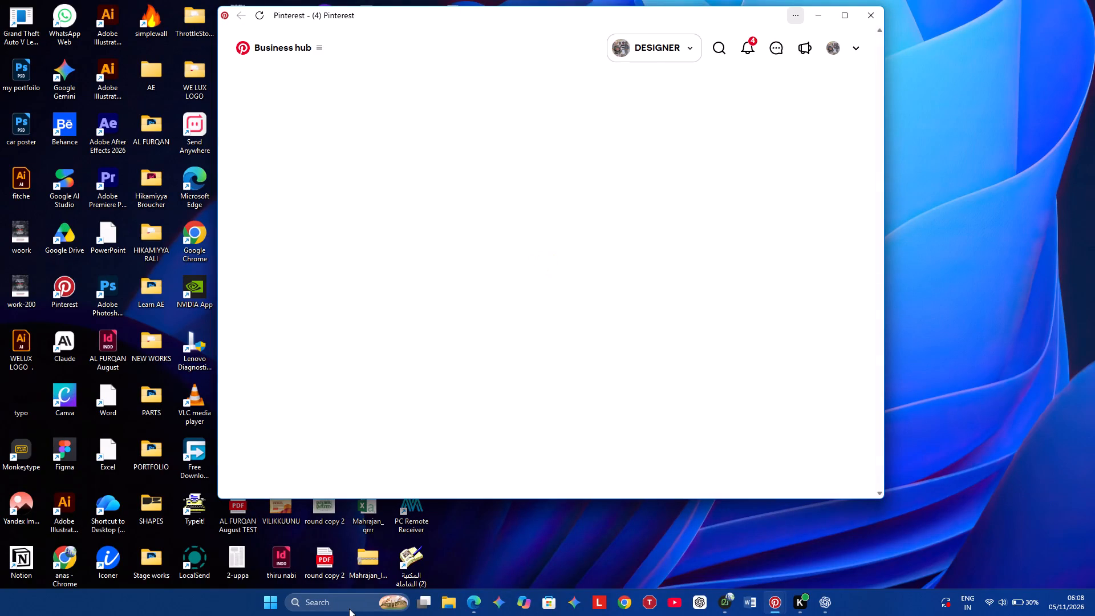
Open the Pinterest home feed from the Business hub and maximize its window.
{"action": "left_click_drag", "start_coordinate": [270, 71], "coordinate": [270, 48]}
{"action": "left_click", "coordinate": [270, 48]}
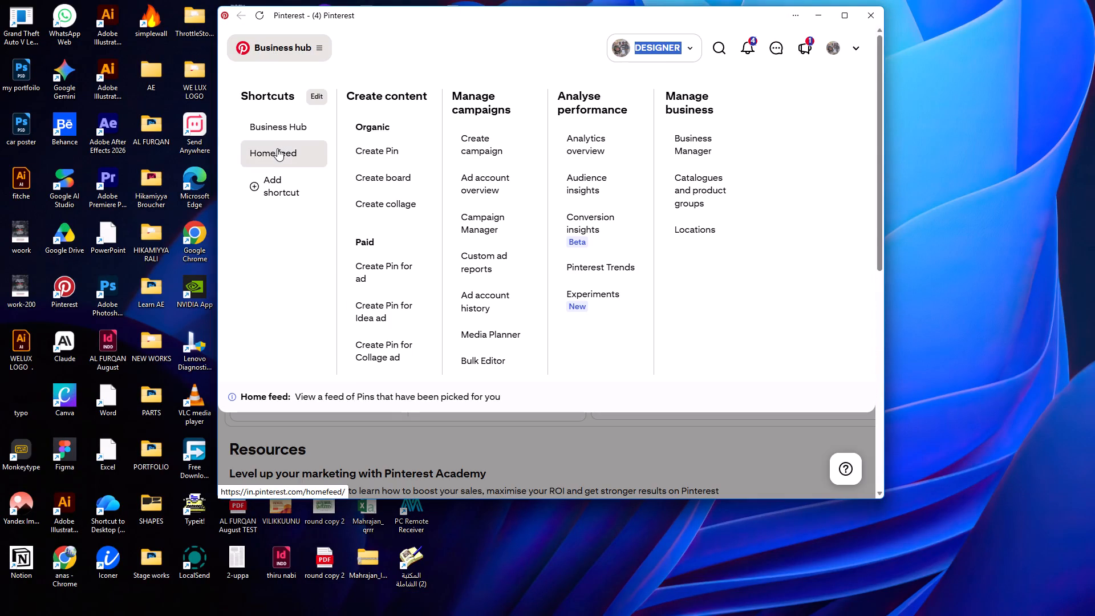
{"action": "left_click", "coordinate": [277, 148]}
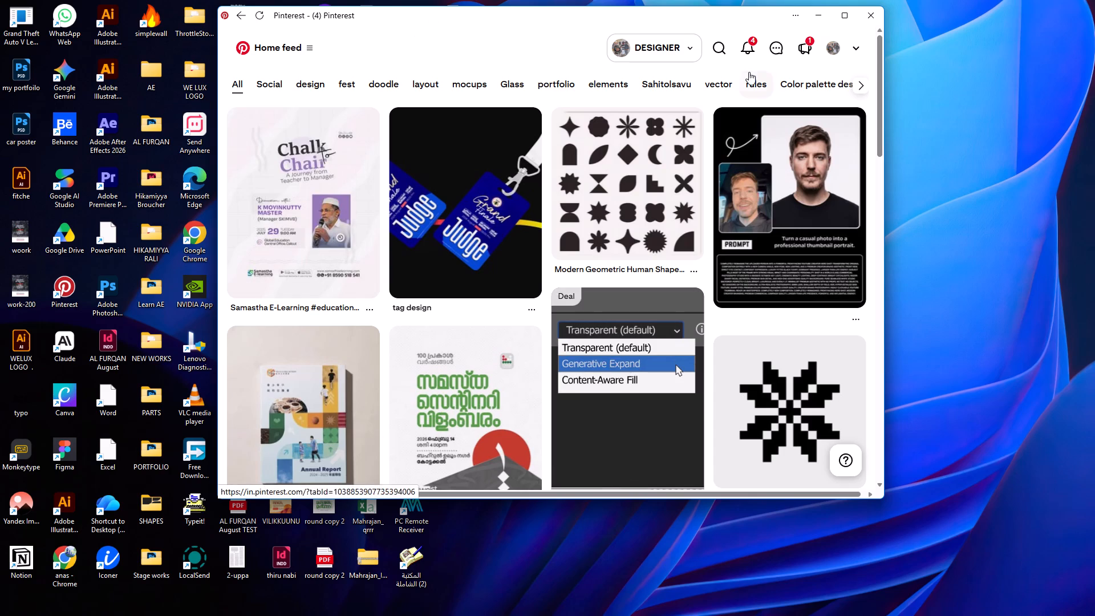
{"action": "left_click", "coordinate": [847, 18]}
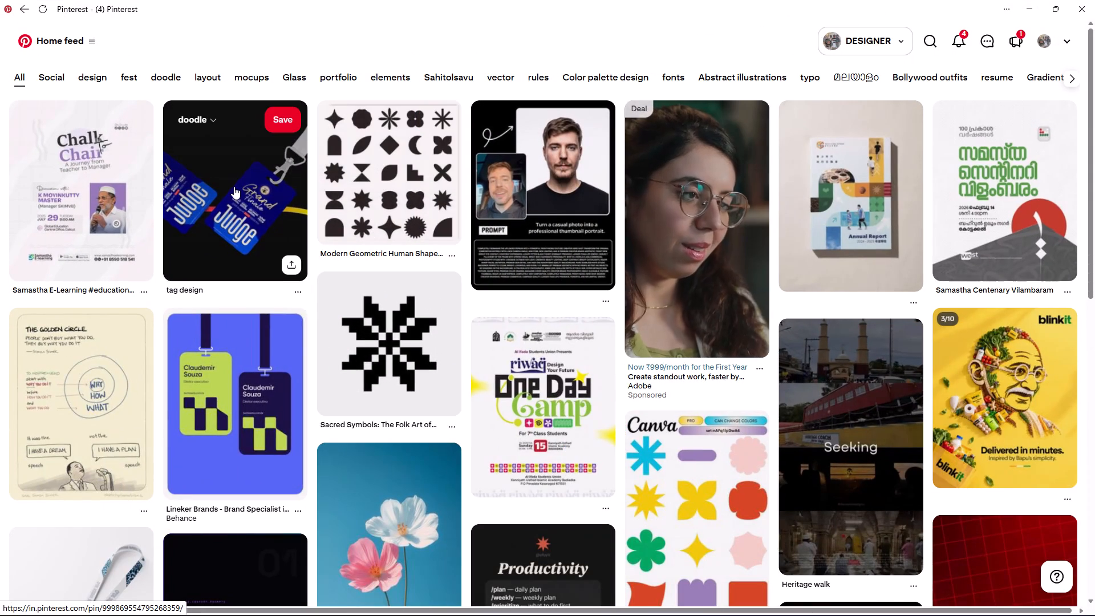
Open the blue Judge lanyard "tag design" pin and browse its related ID card and event poster designs.
{"action": "left_click", "coordinate": [234, 187]}
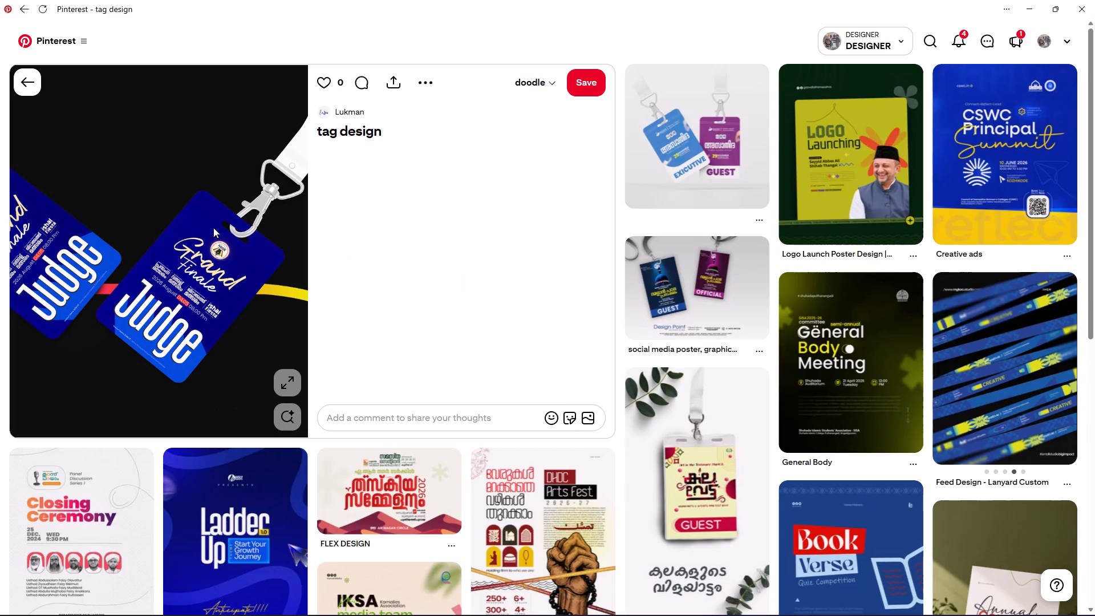
{"action": "scroll", "coordinate": [213, 228], "scroll_direction": "down", "scroll_amount": 1}
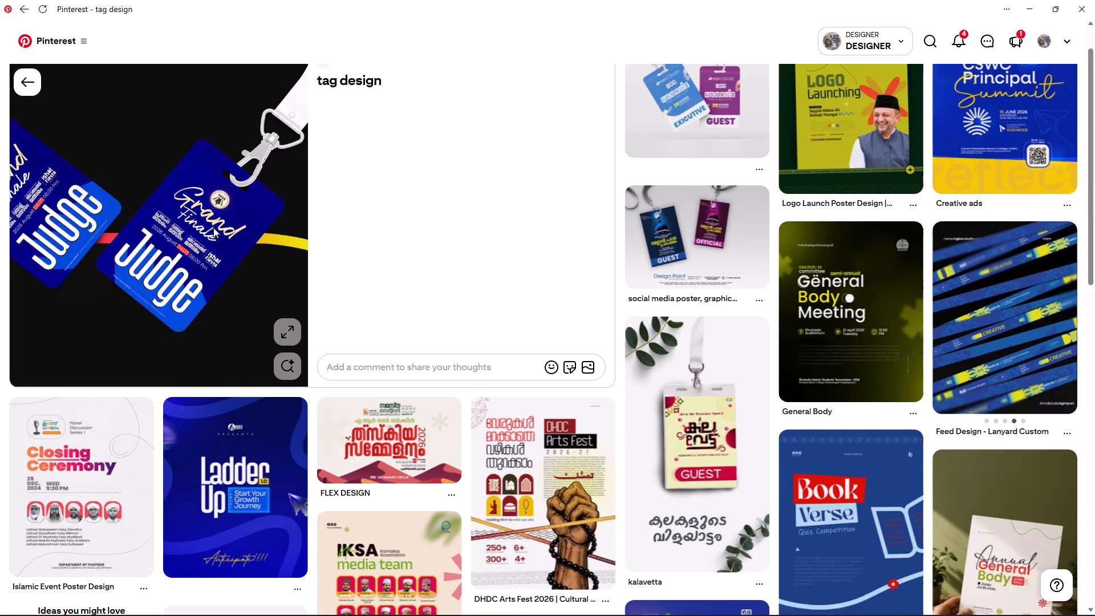
{"action": "scroll", "coordinate": [213, 228], "scroll_direction": "down", "scroll_amount": 1}
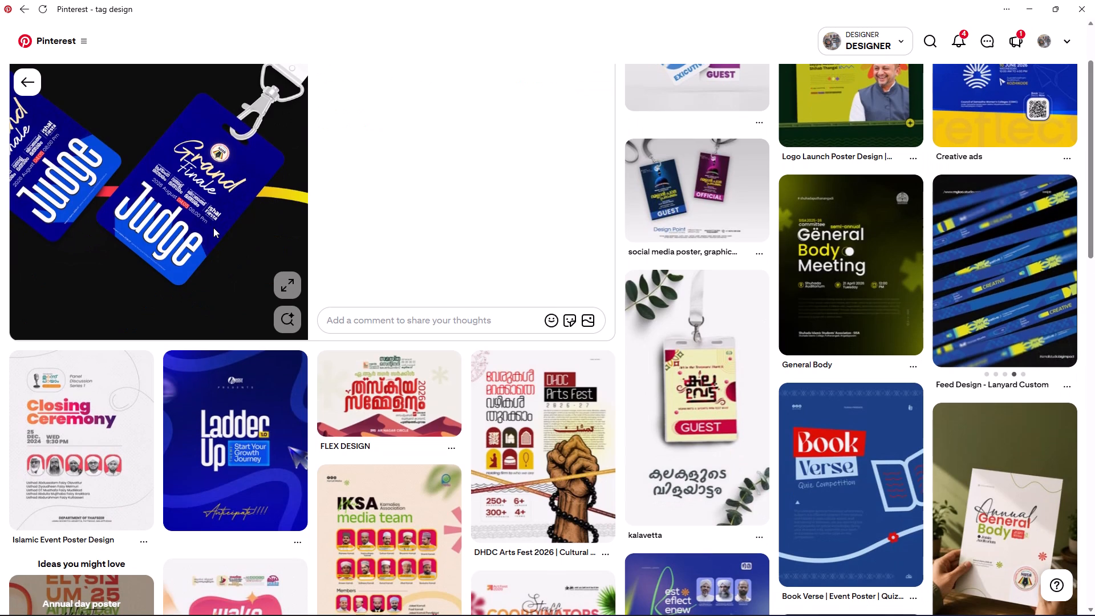
{"action": "scroll", "coordinate": [213, 228], "scroll_direction": "down", "scroll_amount": 6}
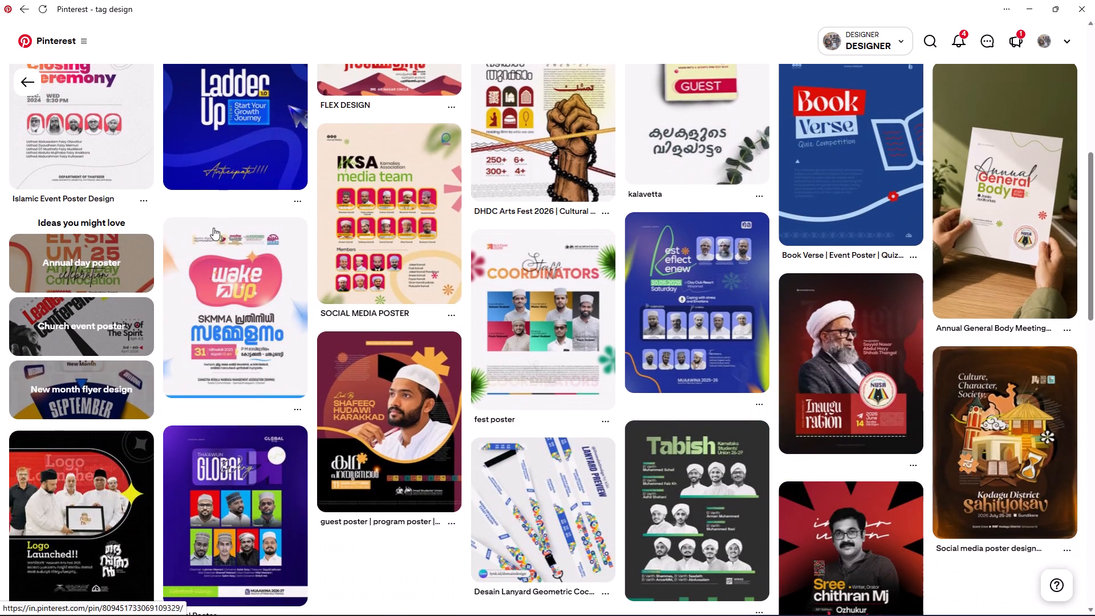
{"action": "scroll", "coordinate": [213, 228], "scroll_direction": "down", "scroll_amount": 1}
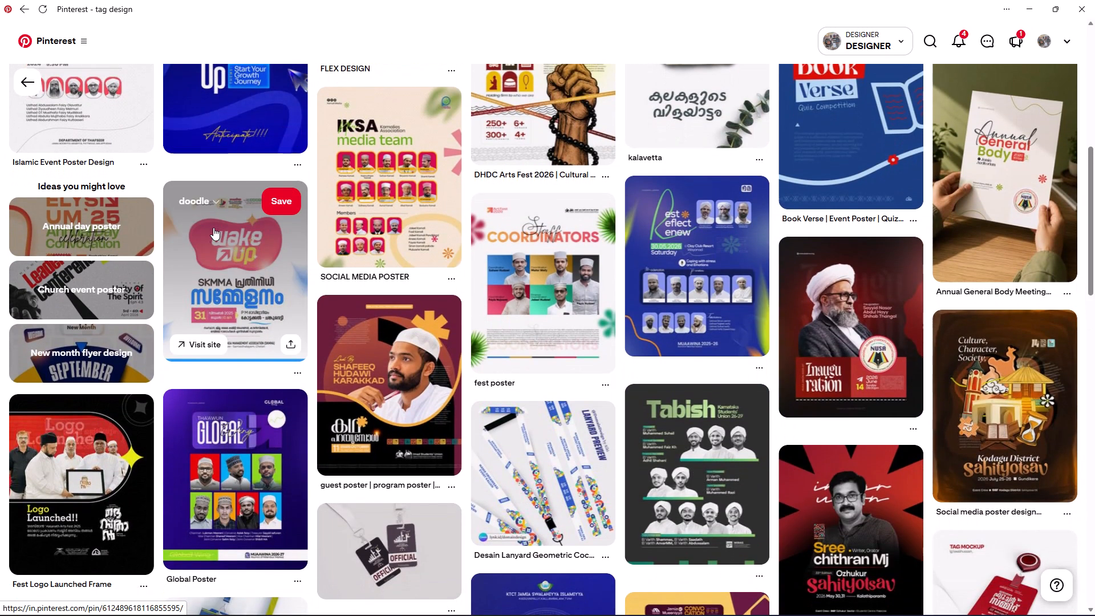
{"action": "scroll", "coordinate": [213, 228], "scroll_direction": "down", "scroll_amount": 3}
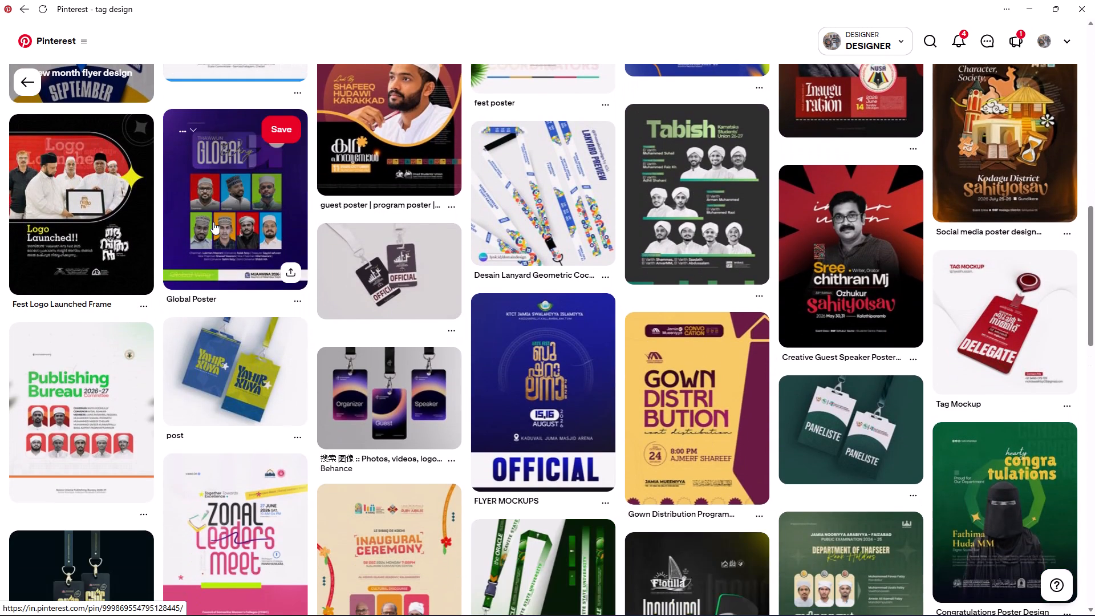
{"action": "scroll", "coordinate": [213, 222], "scroll_direction": "down", "scroll_amount": 2}
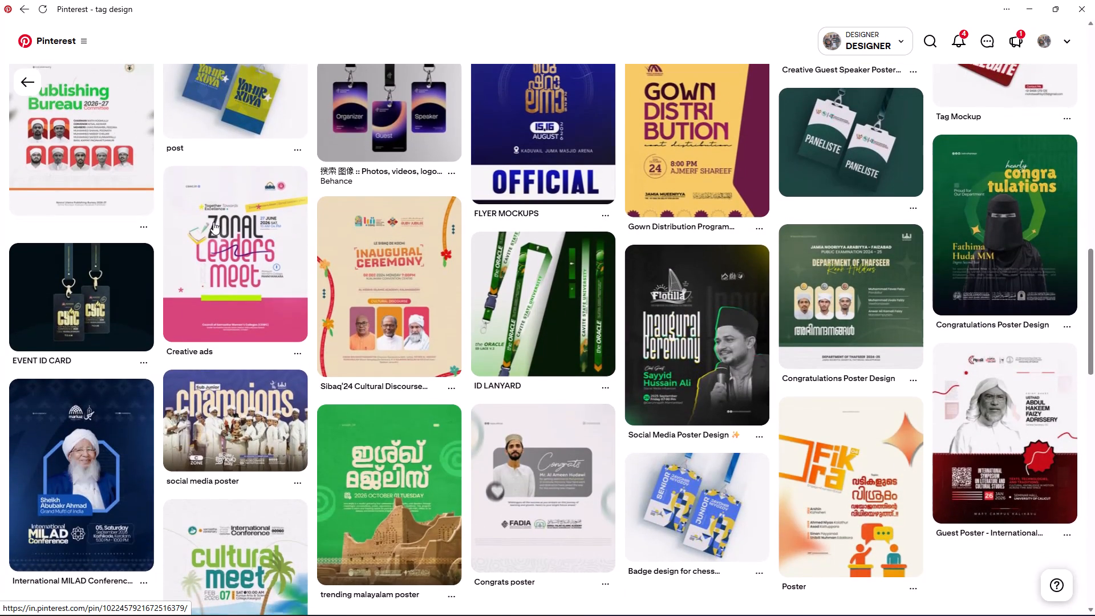
{"action": "scroll", "coordinate": [213, 222], "scroll_direction": "down", "scroll_amount": 1}
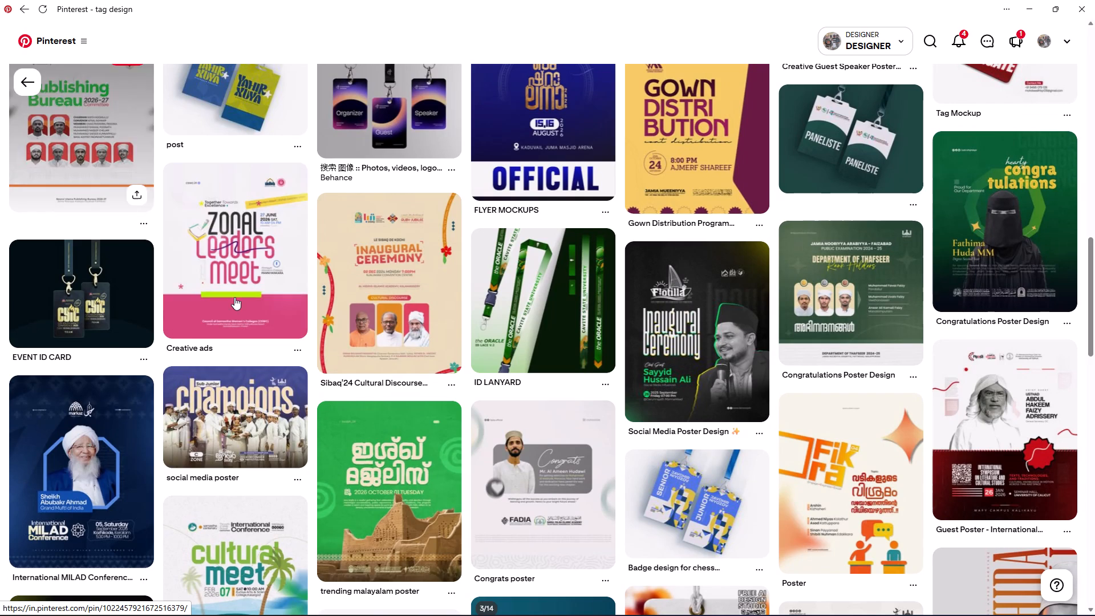
{"action": "scroll", "coordinate": [367, 396], "scroll_direction": "down", "scroll_amount": 2}
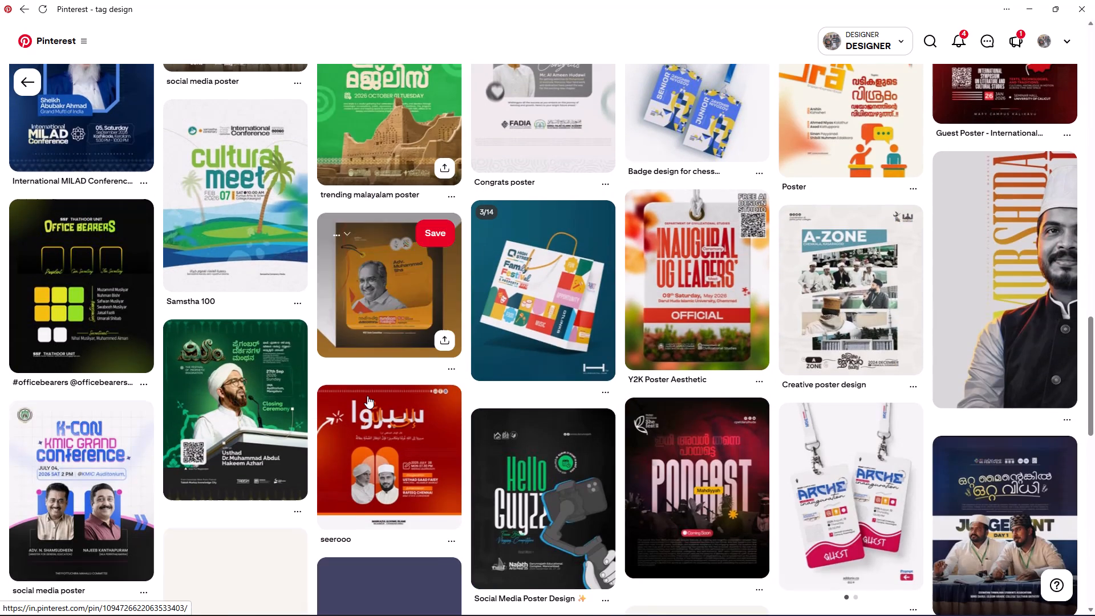
{"action": "scroll", "coordinate": [367, 396], "scroll_direction": "down", "scroll_amount": 1}
{"action": "scroll", "coordinate": [367, 396], "scroll_direction": "right", "scroll_amount": 1}
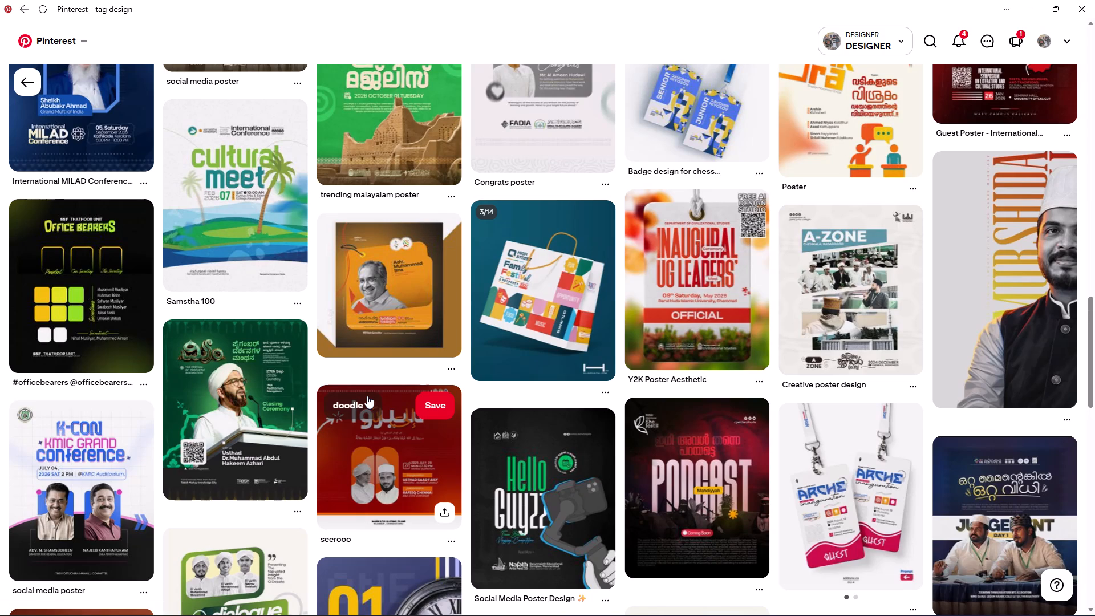
{"action": "scroll", "coordinate": [367, 396], "scroll_direction": "right", "scroll_amount": 2}
Return to the start of the "tag design" pin and review its related badge and poster designs again.
{"action": "scroll", "coordinate": [367, 396], "scroll_direction": "up", "scroll_amount": 8}
{"action": "scroll", "coordinate": [367, 396], "scroll_direction": "down", "scroll_amount": 2}
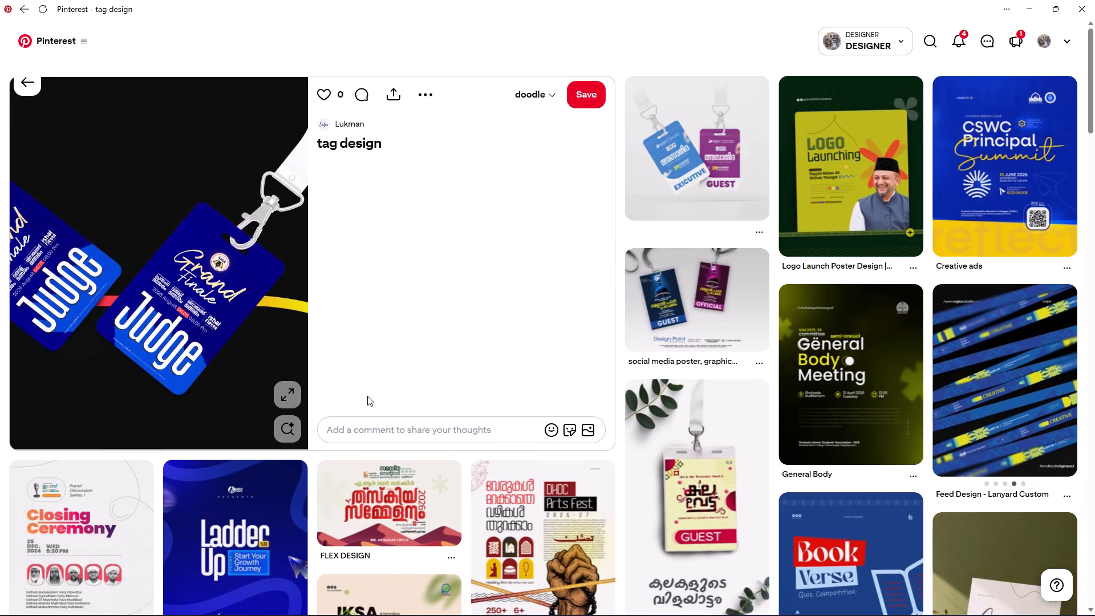
{"action": "scroll", "coordinate": [367, 396], "scroll_direction": "down", "scroll_amount": 2}
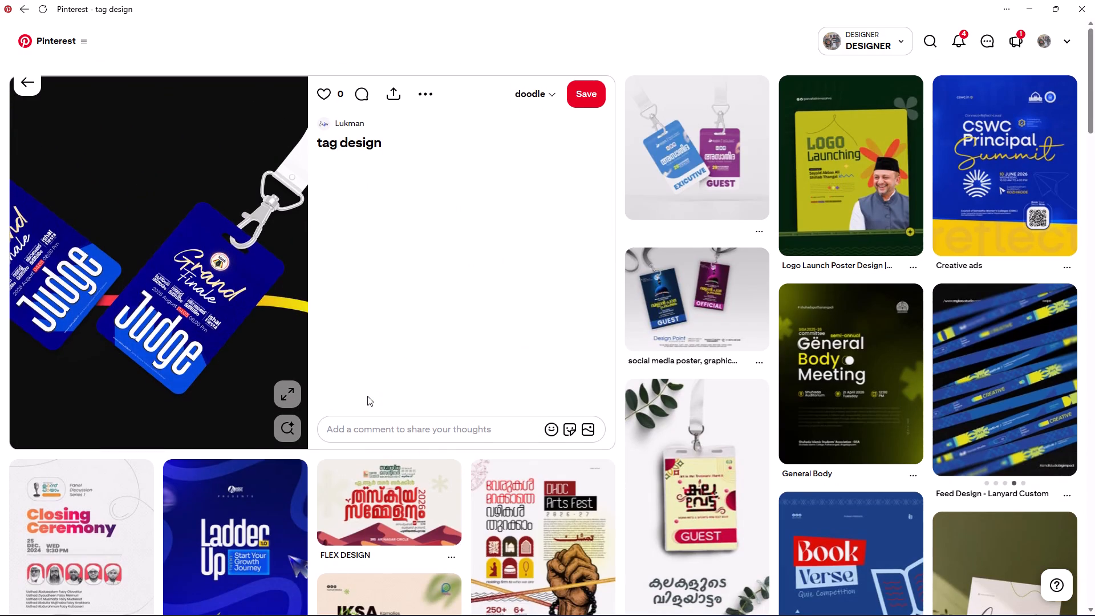
{"action": "scroll", "coordinate": [367, 396], "scroll_direction": "down", "scroll_amount": 5}
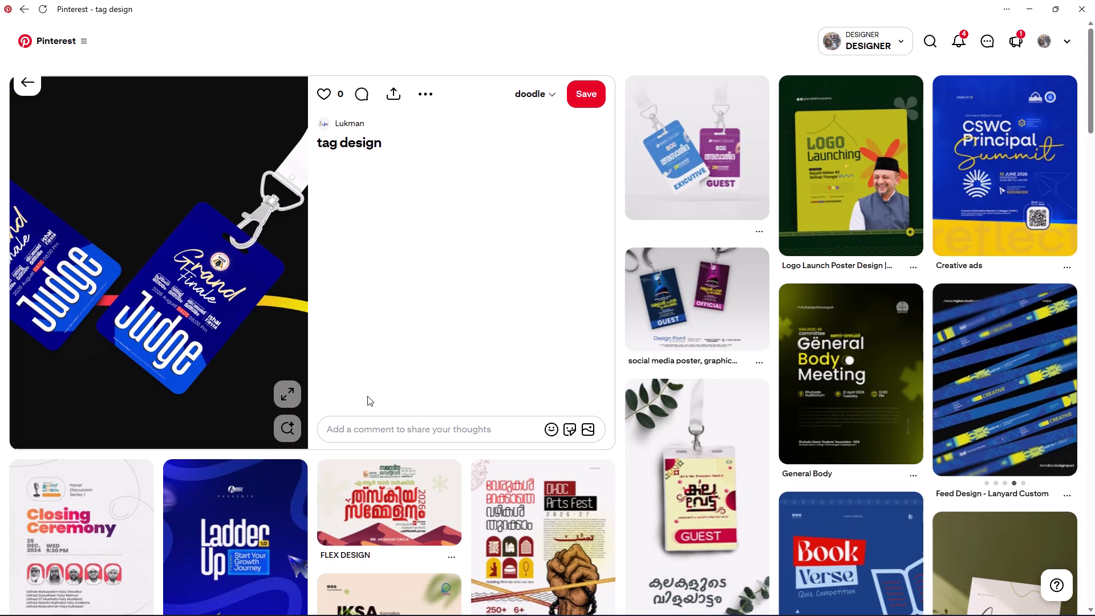
{"action": "scroll", "coordinate": [367, 396], "scroll_direction": "down", "scroll_amount": 2}
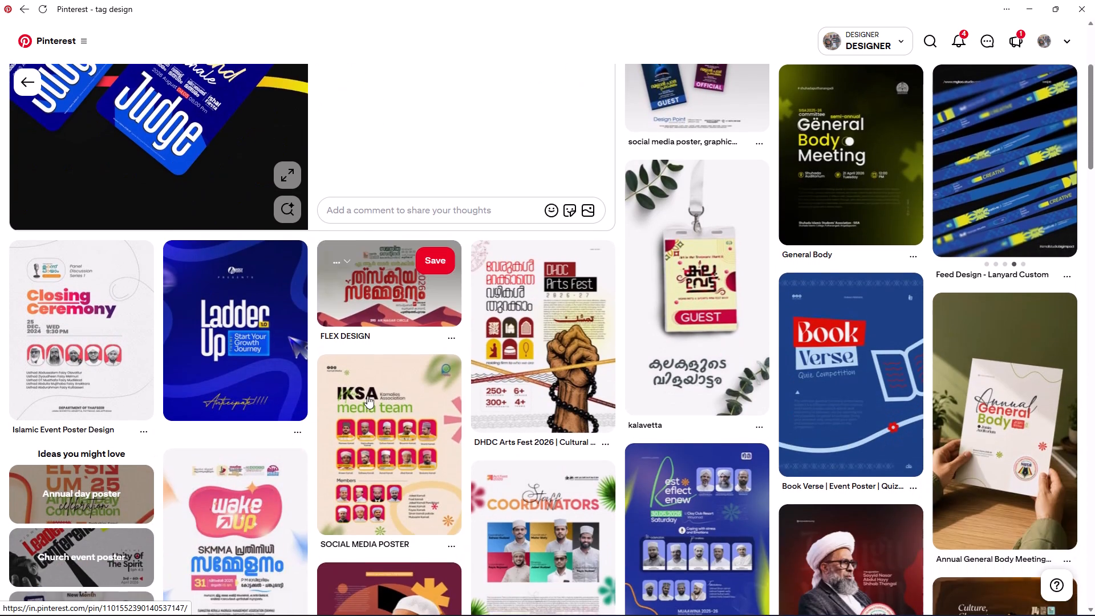
{"action": "scroll", "coordinate": [367, 396], "scroll_direction": "down", "scroll_amount": 4}
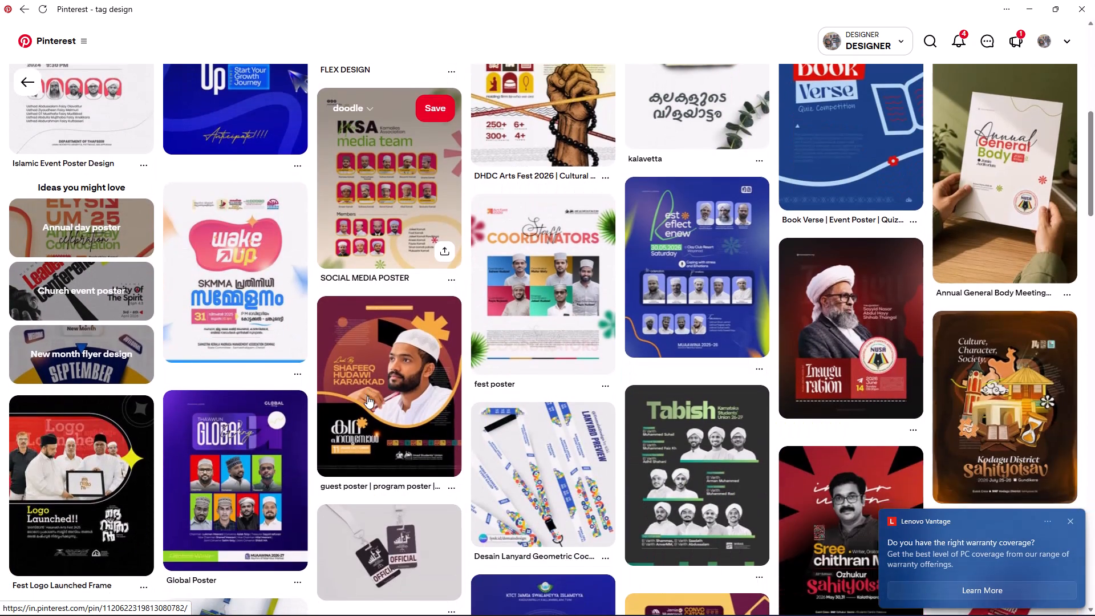
{"action": "scroll", "coordinate": [367, 396], "scroll_direction": "down", "scroll_amount": 4}
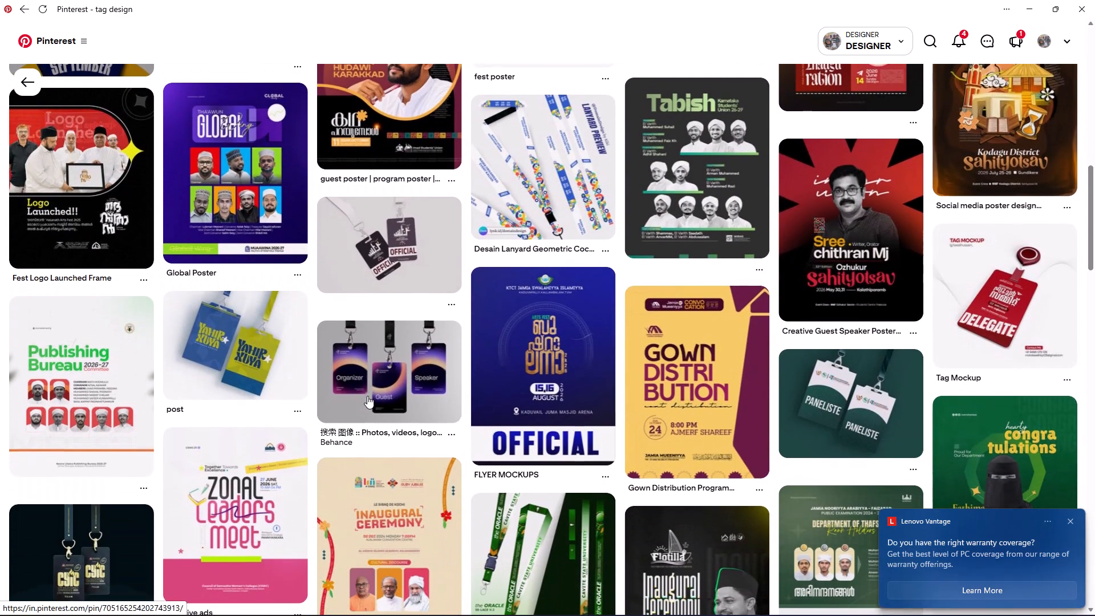
{"action": "scroll", "coordinate": [367, 396], "scroll_direction": "down", "scroll_amount": 2}
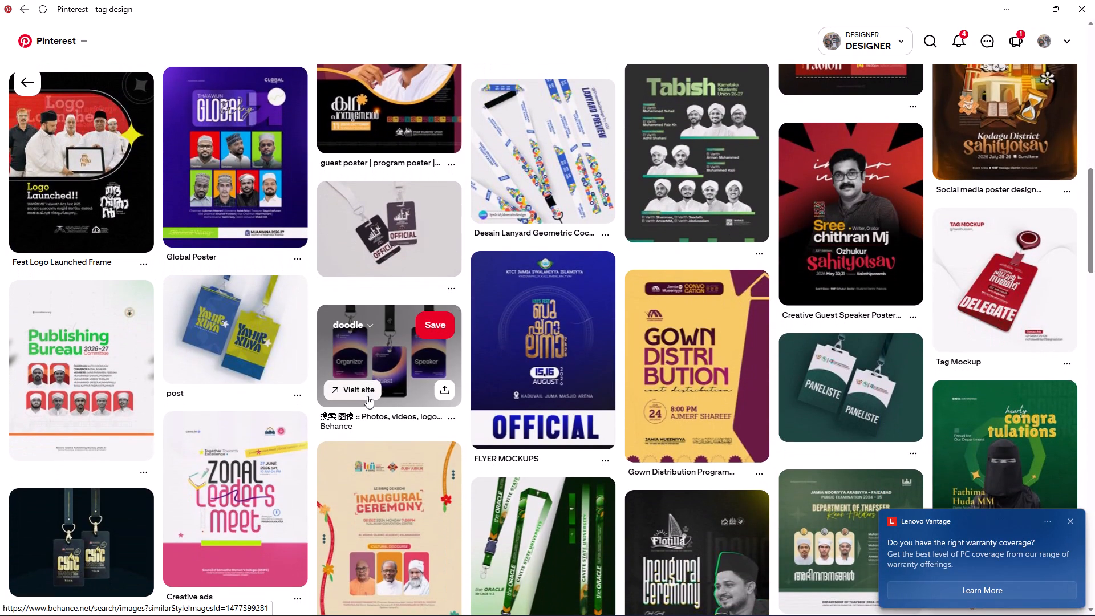
{"action": "scroll", "coordinate": [367, 396], "scroll_direction": "down", "scroll_amount": 2}
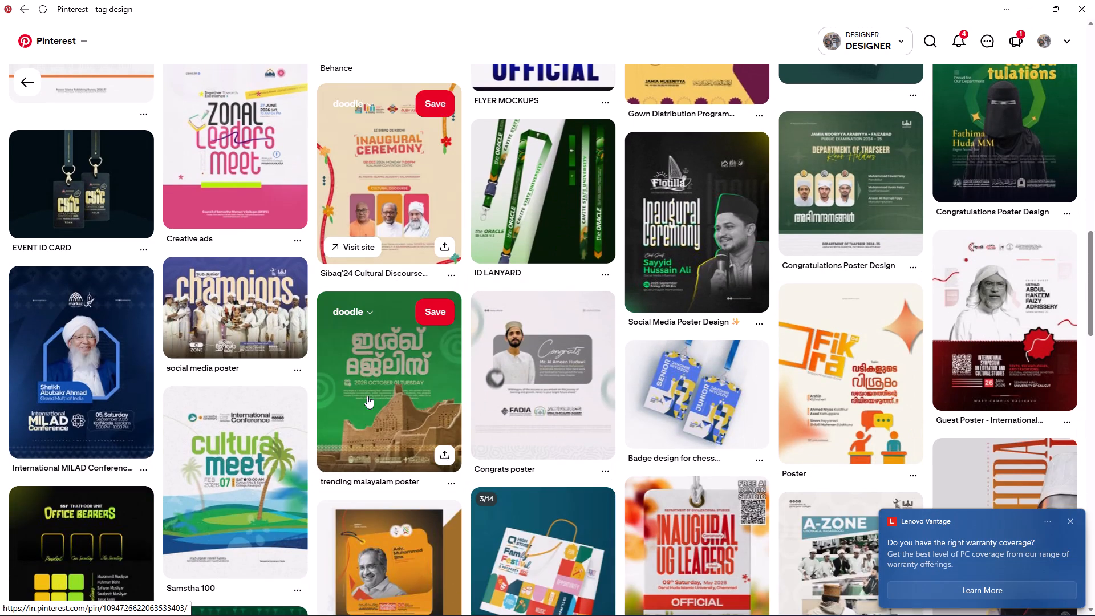
{"action": "scroll", "coordinate": [617, 564], "scroll_direction": "down", "scroll_amount": 1}
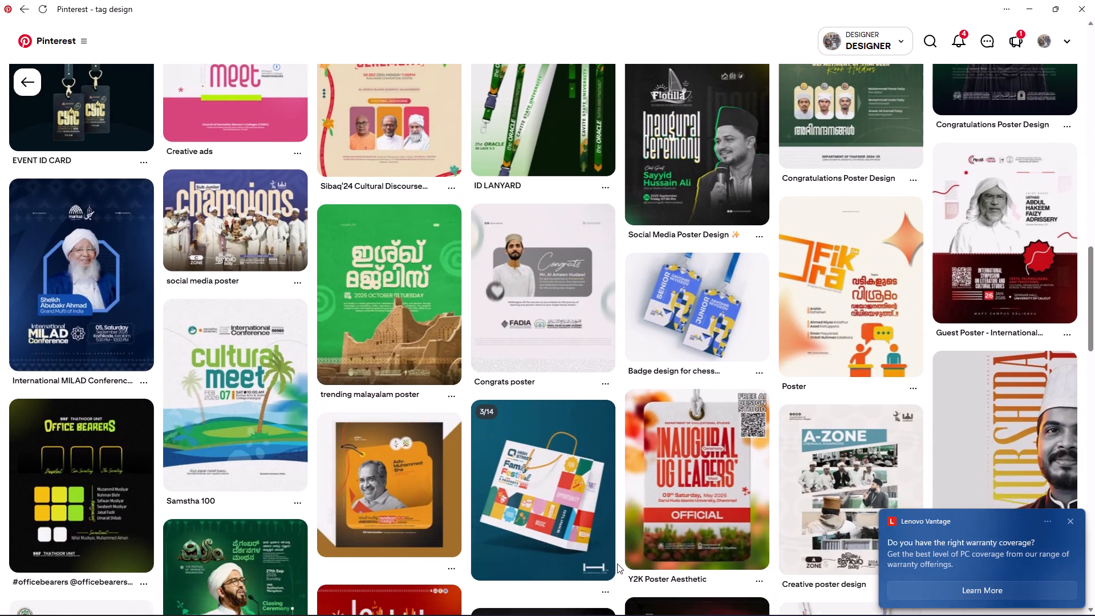
{"action": "scroll", "coordinate": [617, 564], "scroll_direction": "down", "scroll_amount": 5}
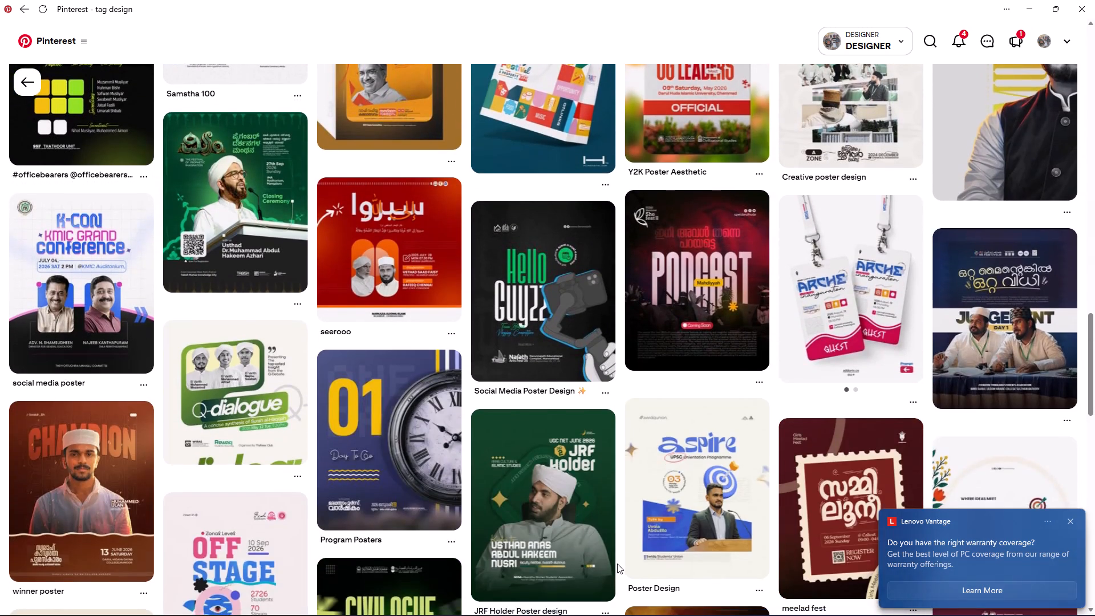
{"action": "scroll", "coordinate": [617, 564], "scroll_direction": "down", "scroll_amount": 1}
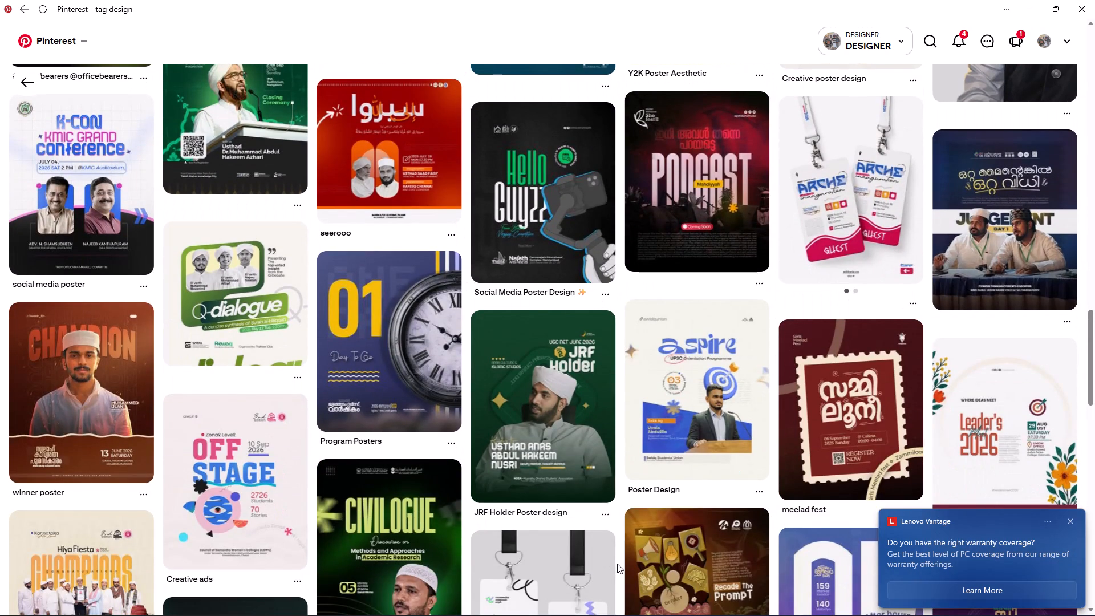
Open the "01 Day To Go" Program Posters pin with the clock and look through its related countdown and event posters.
{"action": "left_click", "coordinate": [398, 338]}
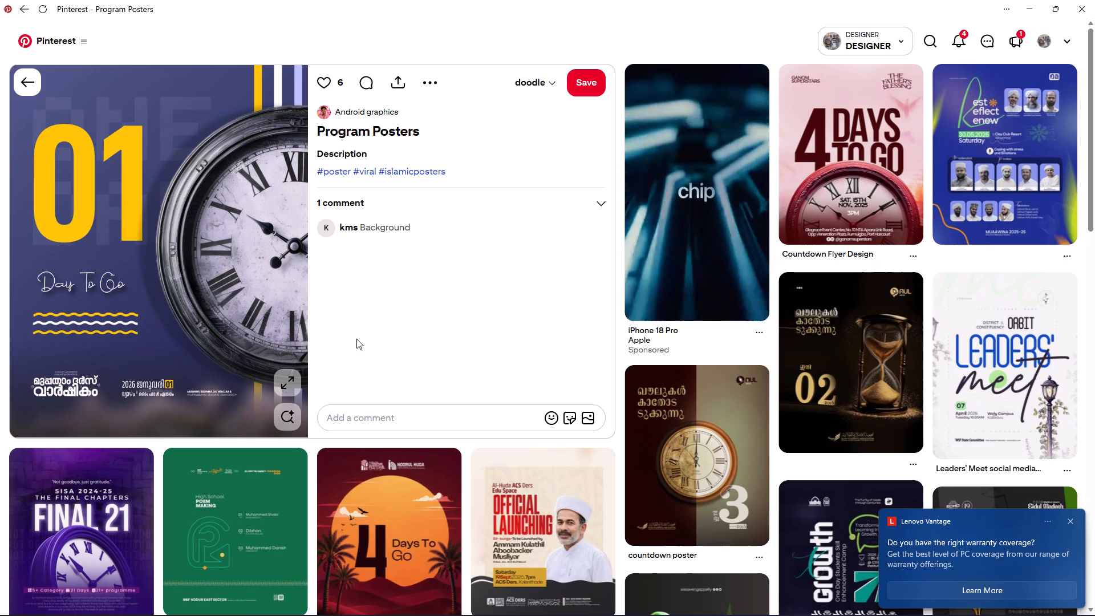
{"action": "scroll", "coordinate": [356, 339], "scroll_direction": "down", "scroll_amount": 3}
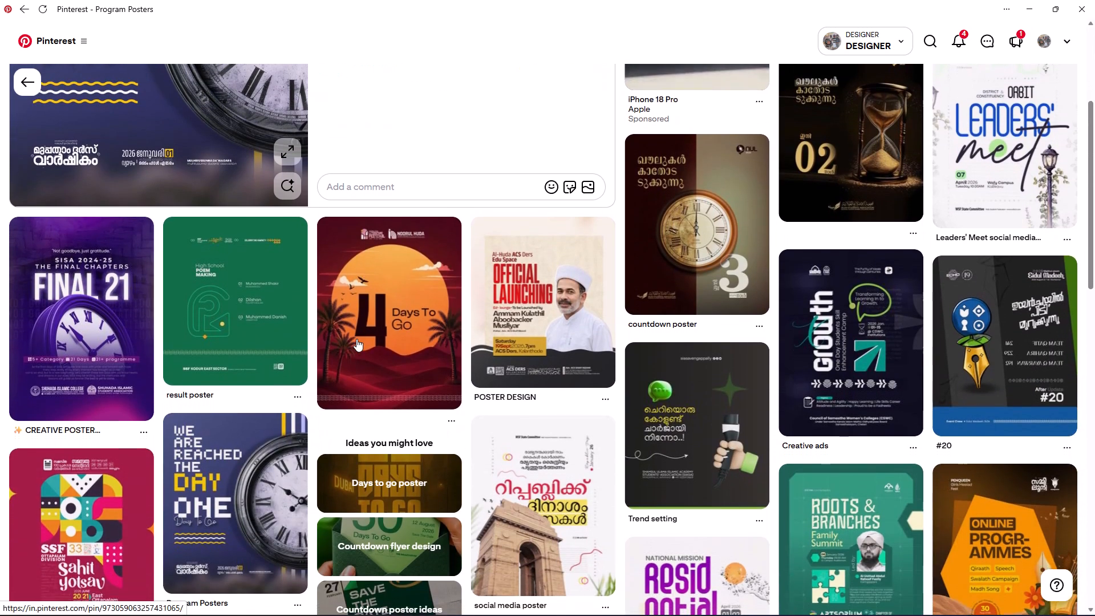
{"action": "scroll", "coordinate": [356, 339], "scroll_direction": "down", "scroll_amount": 2}
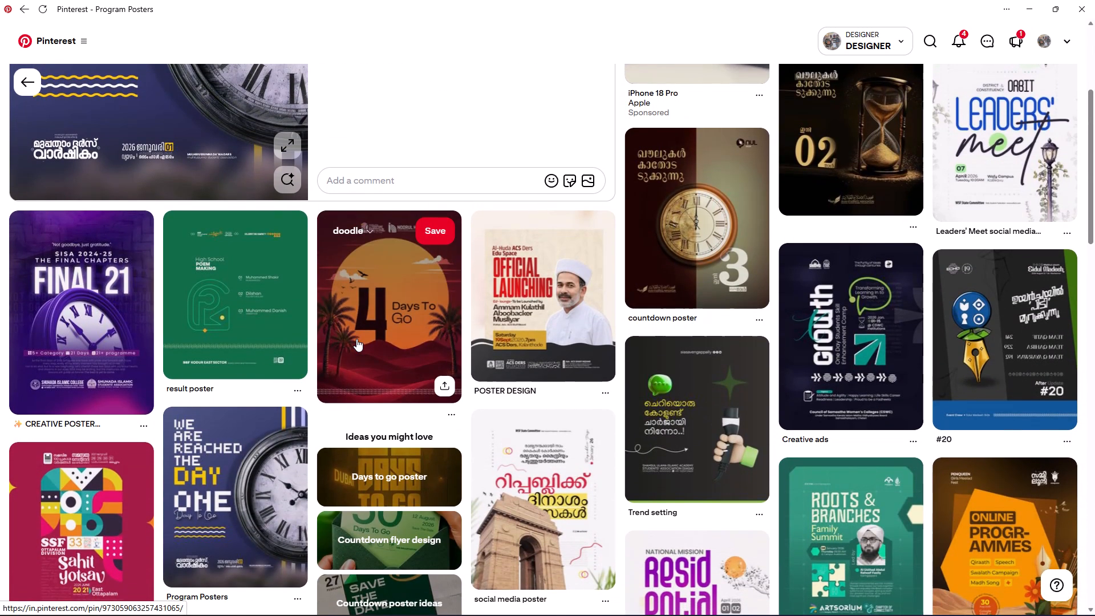
{"action": "scroll", "coordinate": [356, 339], "scroll_direction": "down", "scroll_amount": 2}
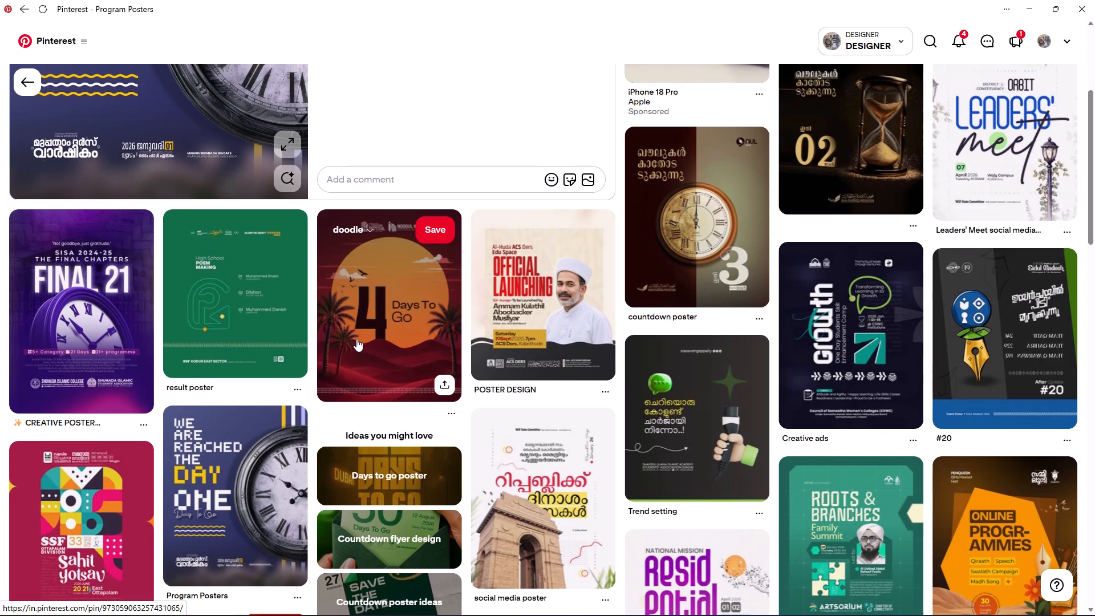
{"action": "scroll", "coordinate": [356, 339], "scroll_direction": "down", "scroll_amount": 3}
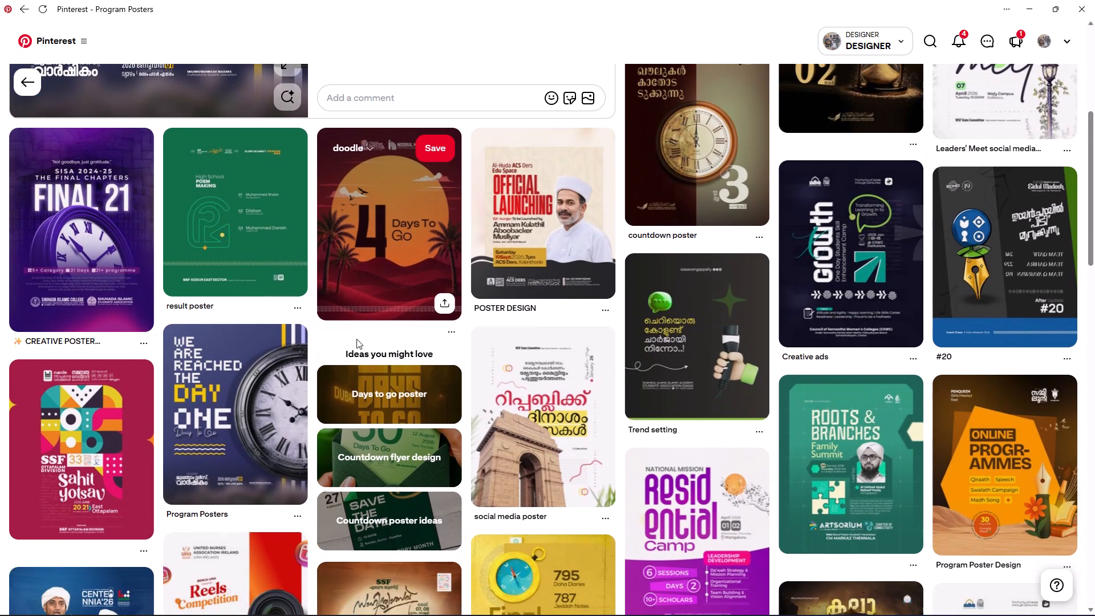
{"action": "scroll", "coordinate": [356, 339], "scroll_direction": "down", "scroll_amount": 2}
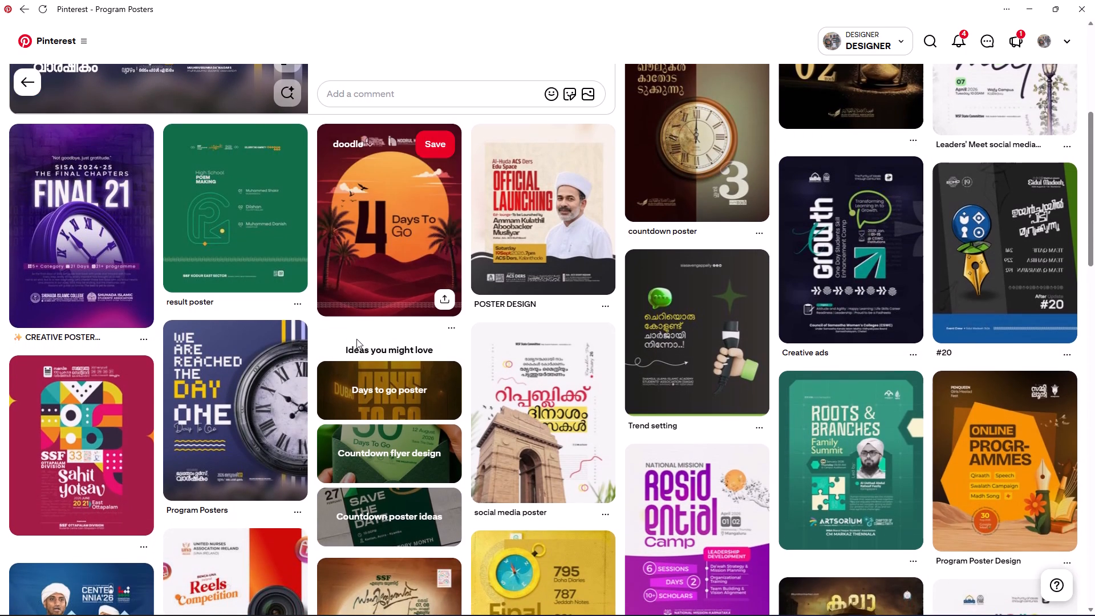
{"action": "scroll", "coordinate": [356, 339], "scroll_direction": "down", "scroll_amount": 4}
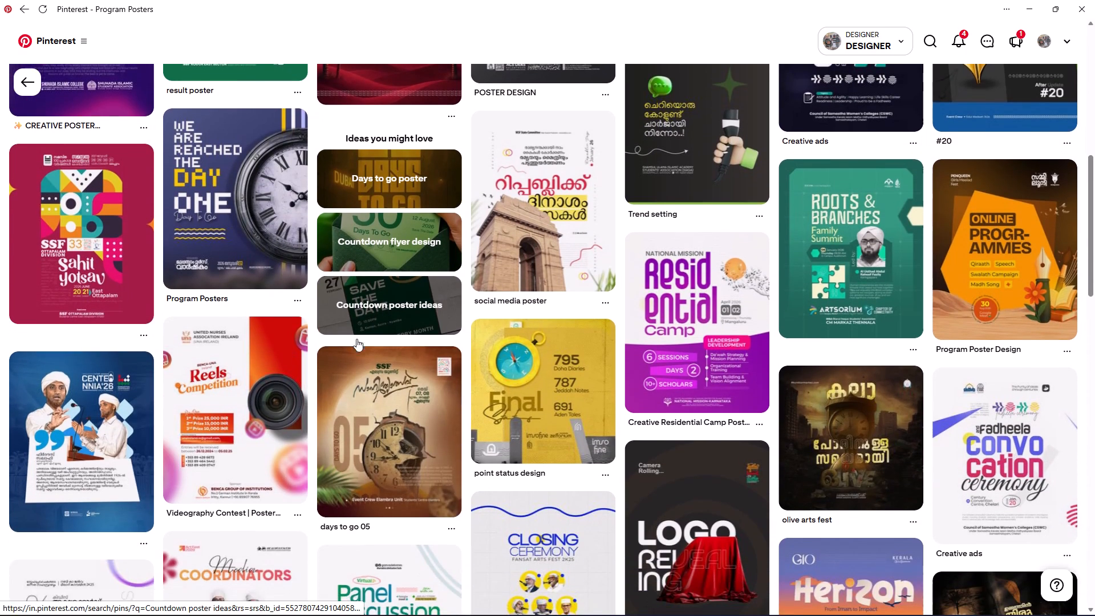
Look further through the pin's related result, ceremony and programme posters, and return to its start.
{"action": "scroll", "coordinate": [356, 339], "scroll_direction": "down", "scroll_amount": 5}
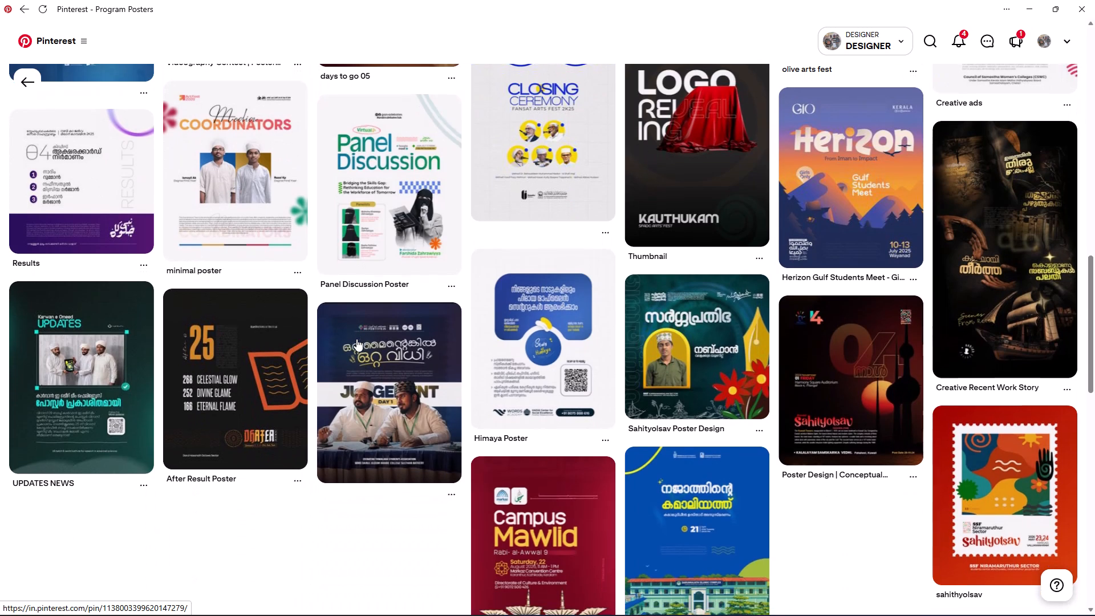
{"action": "scroll", "coordinate": [356, 339], "scroll_direction": "down", "scroll_amount": 1}
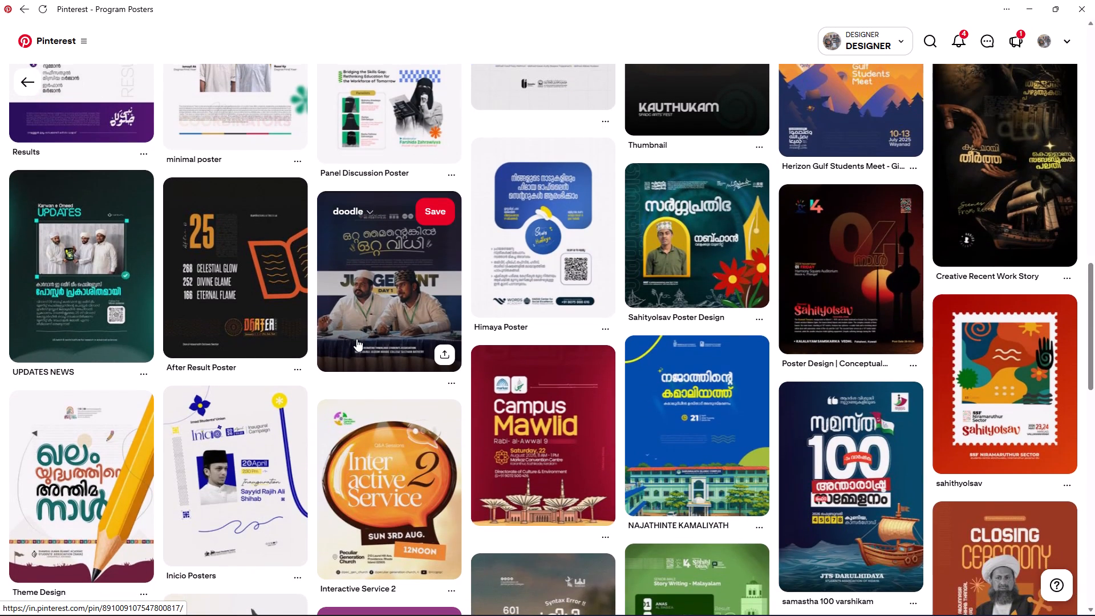
{"action": "scroll", "coordinate": [356, 339], "scroll_direction": "down", "scroll_amount": 2}
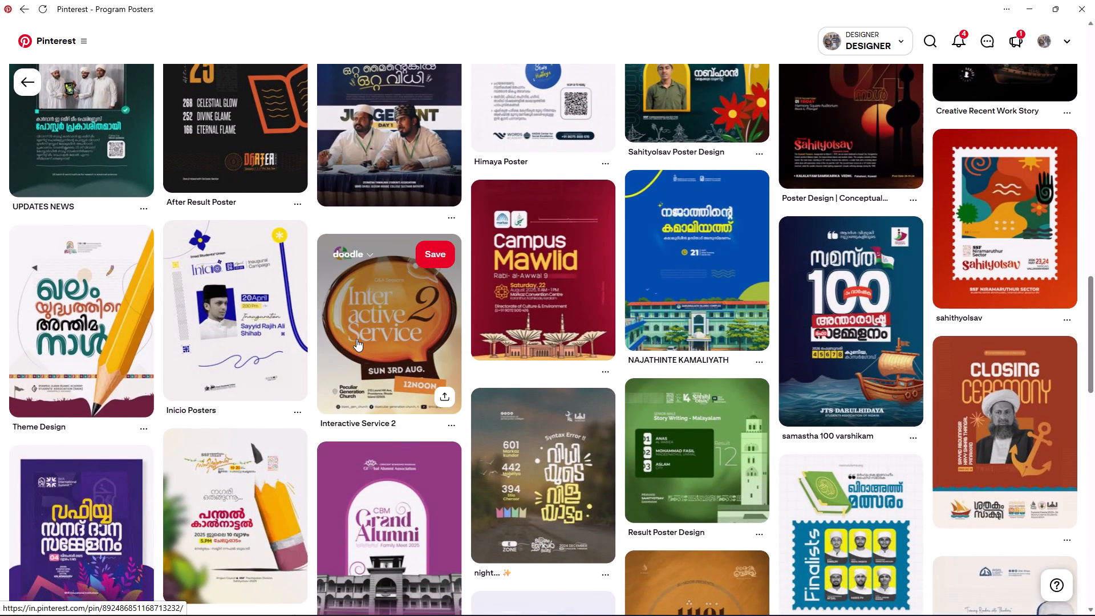
{"action": "scroll", "coordinate": [356, 339], "scroll_direction": "down", "scroll_amount": 1}
{"action": "scroll", "coordinate": [356, 339], "scroll_direction": "up", "scroll_amount": 2}
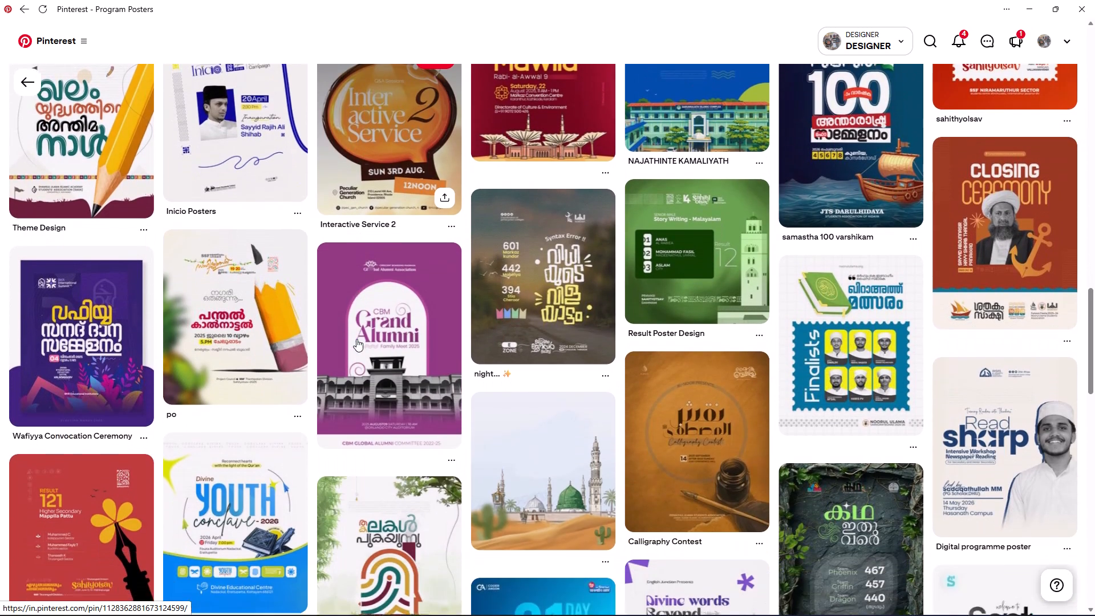
{"action": "scroll", "coordinate": [356, 339], "scroll_direction": "up", "scroll_amount": 4}
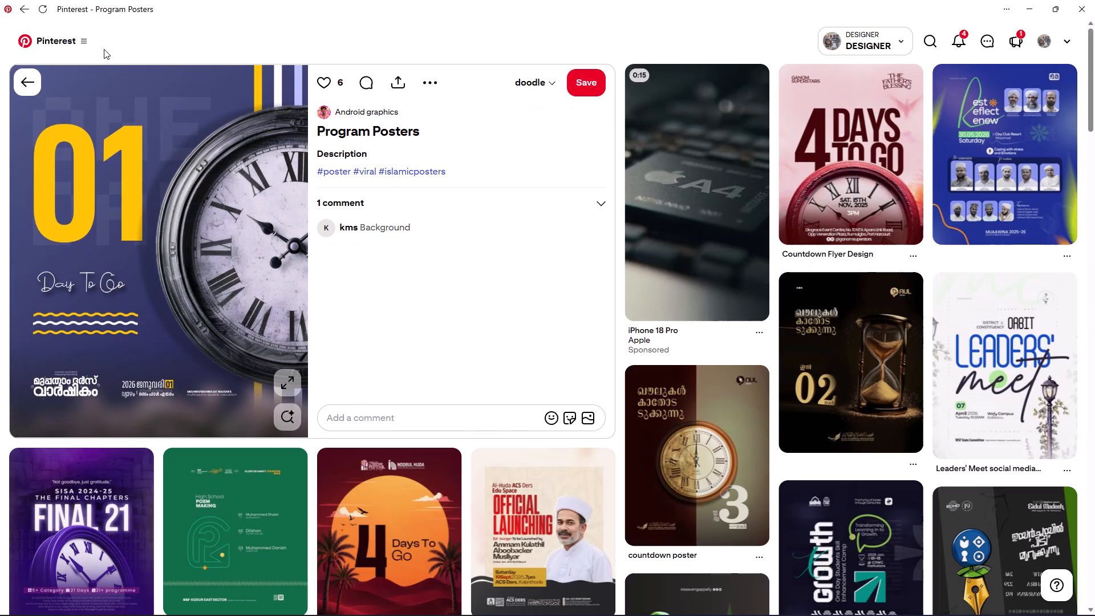
Go back to the "tag design" pin and browse further through its related lanyard, ID badge and event poster designs.
{"action": "left_click", "coordinate": [26, 85]}
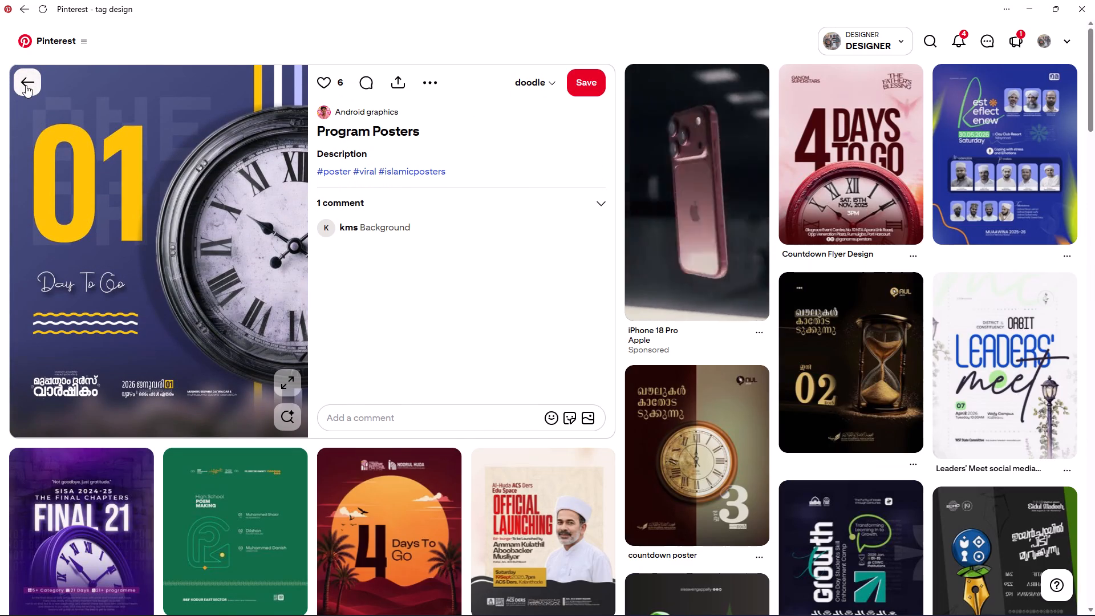
{"action": "scroll", "coordinate": [381, 449], "scroll_direction": "down", "scroll_amount": 1}
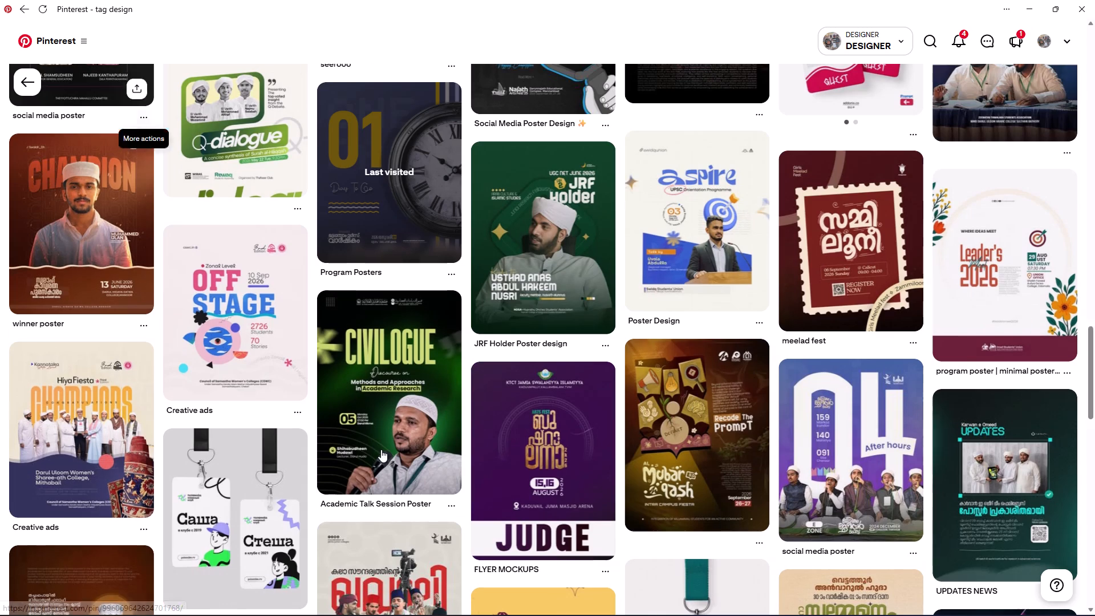
{"action": "scroll", "coordinate": [381, 449], "scroll_direction": "down", "scroll_amount": 3}
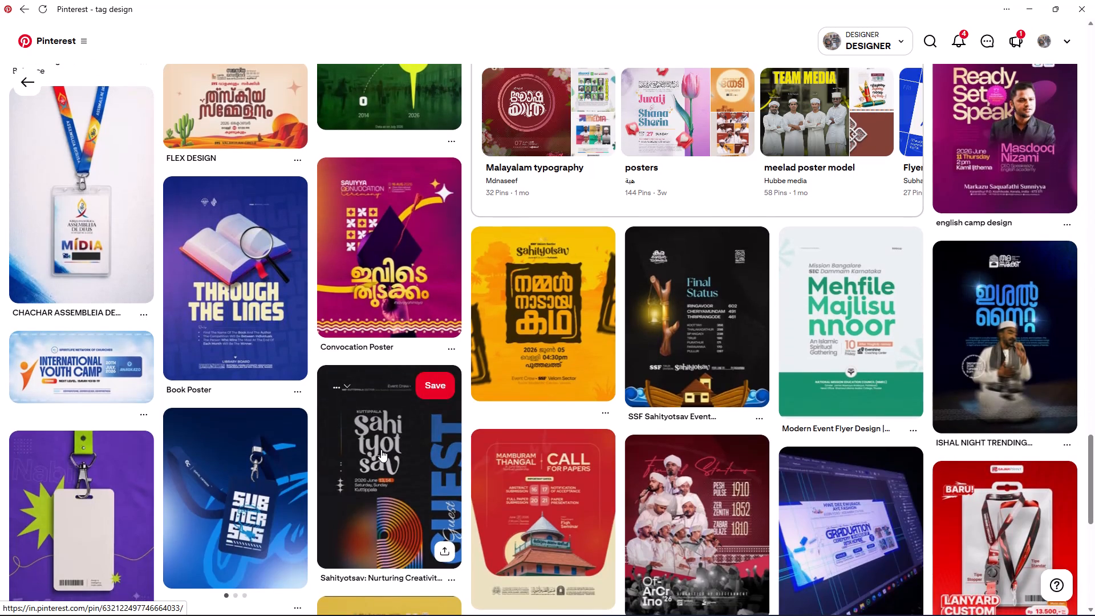
{"action": "scroll", "coordinate": [381, 449], "scroll_direction": "down", "scroll_amount": 4}
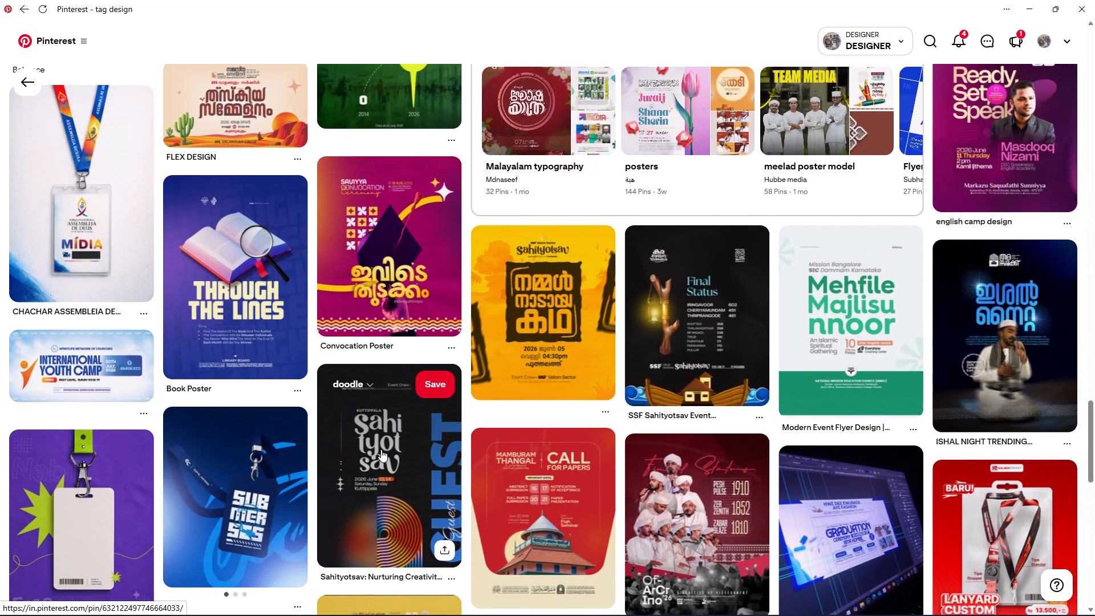
{"action": "scroll", "coordinate": [381, 449], "scroll_direction": "down", "scroll_amount": 2}
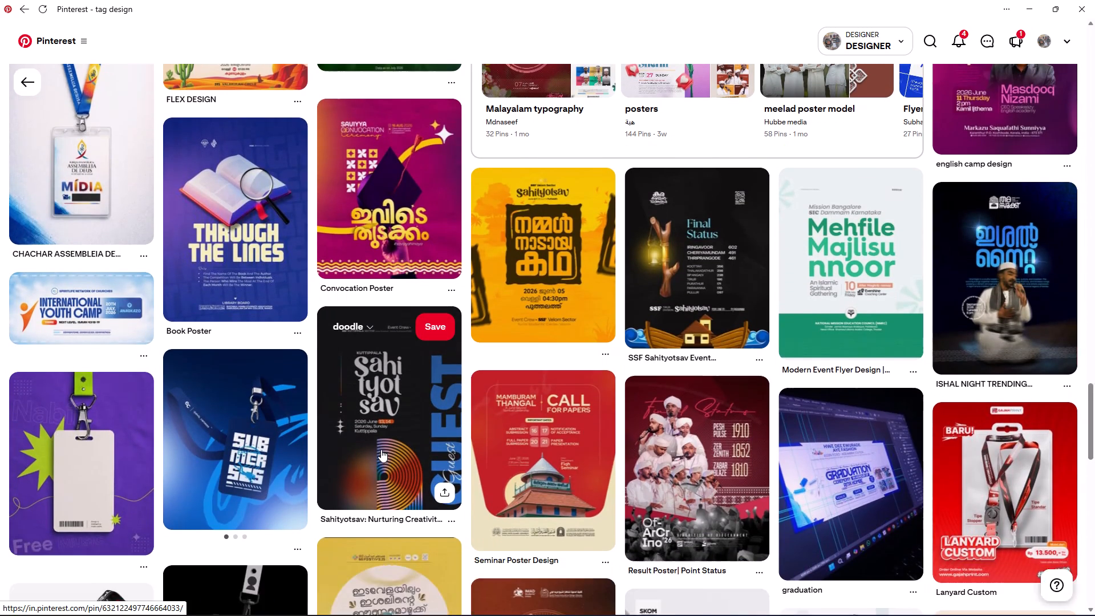
{"action": "scroll", "coordinate": [381, 449], "scroll_direction": "down", "scroll_amount": 6}
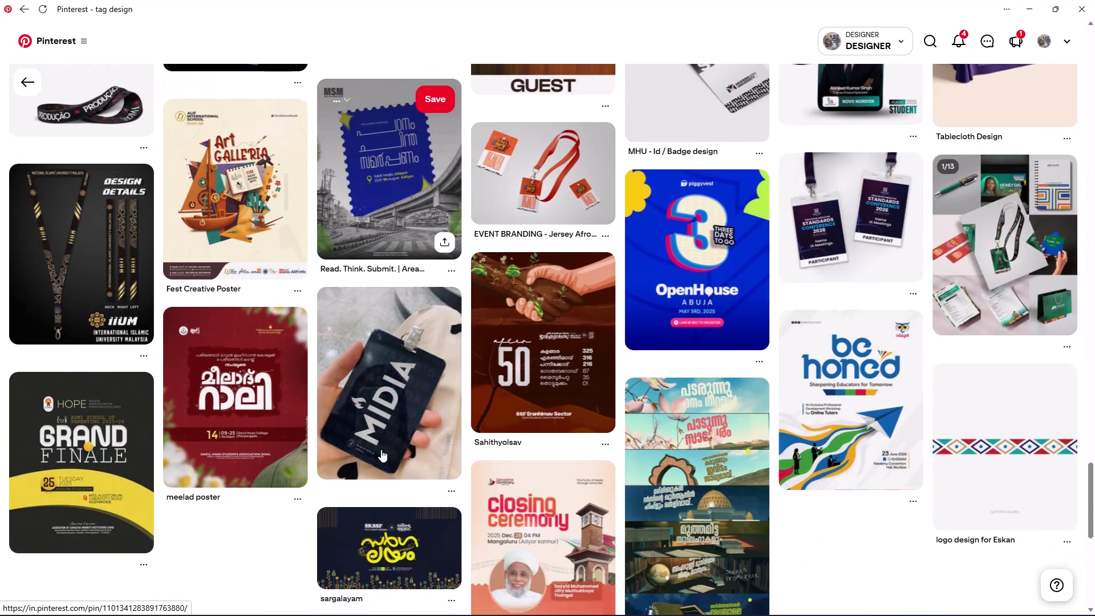
{"action": "scroll", "coordinate": [381, 449], "scroll_direction": "down", "scroll_amount": 2}
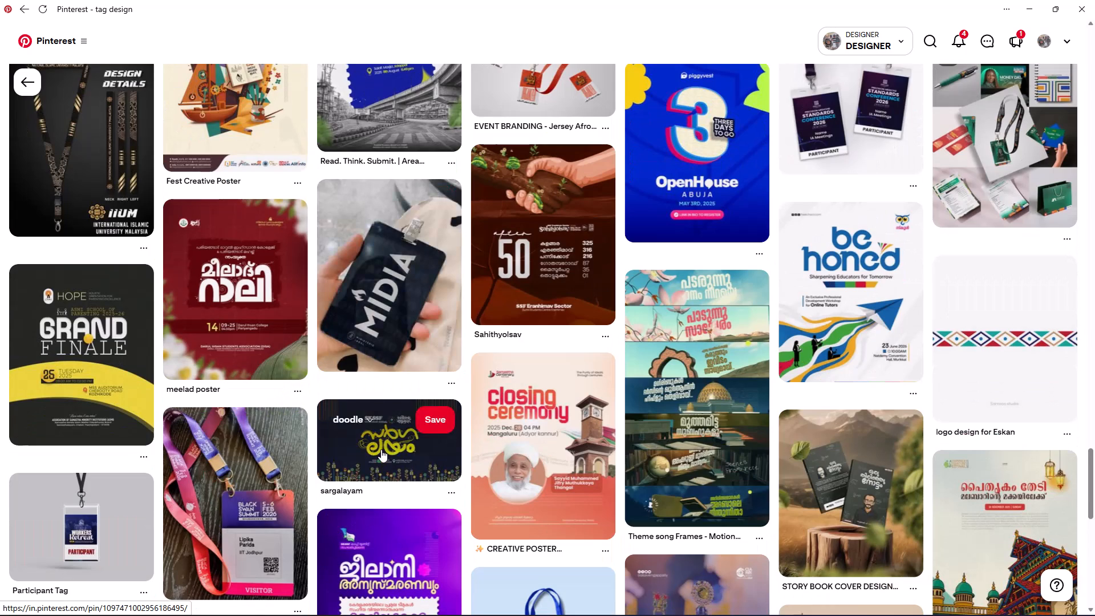
{"action": "scroll", "coordinate": [381, 449], "scroll_direction": "down", "scroll_amount": 1}
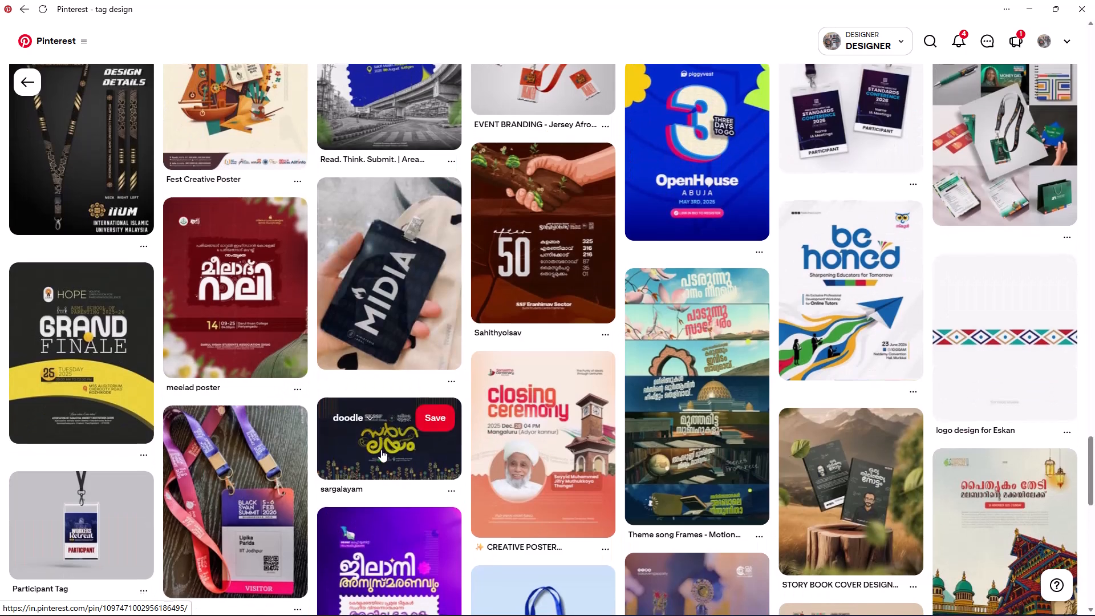
{"action": "scroll", "coordinate": [381, 449], "scroll_direction": "down", "scroll_amount": 2}
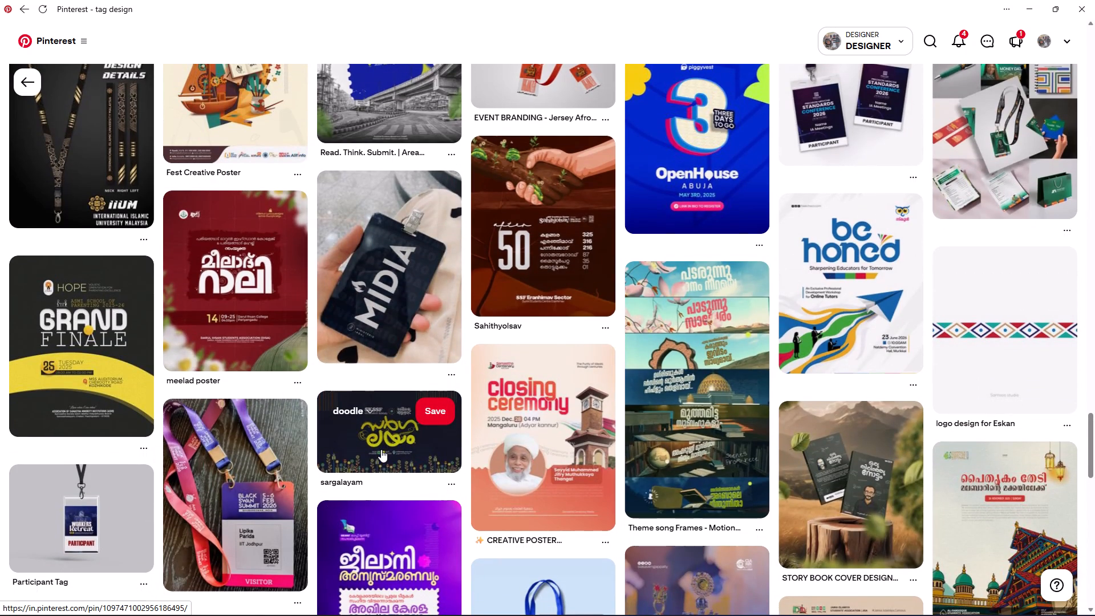
{"action": "scroll", "coordinate": [381, 449], "scroll_direction": "down", "scroll_amount": 1}
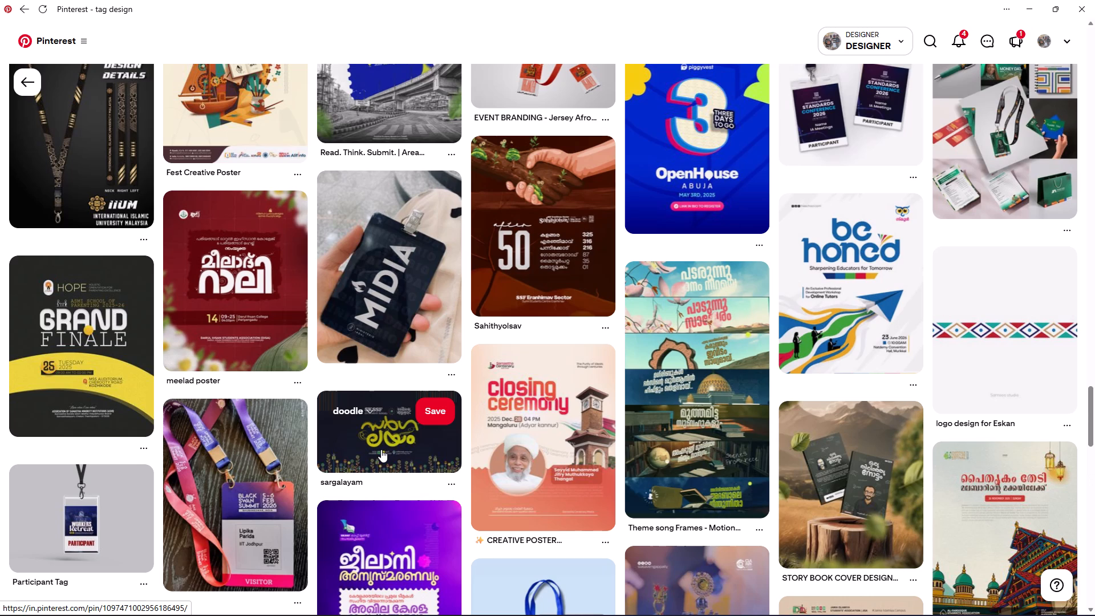
{"action": "scroll", "coordinate": [818, 383], "scroll_direction": "down", "scroll_amount": 2}
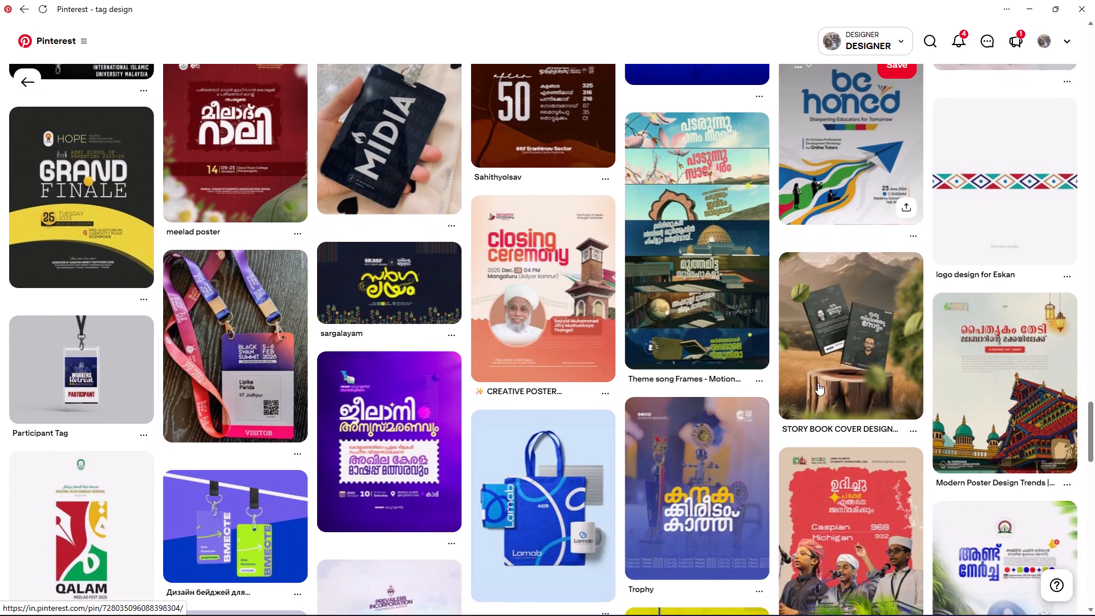
{"action": "scroll", "coordinate": [818, 383], "scroll_direction": "down", "scroll_amount": 3}
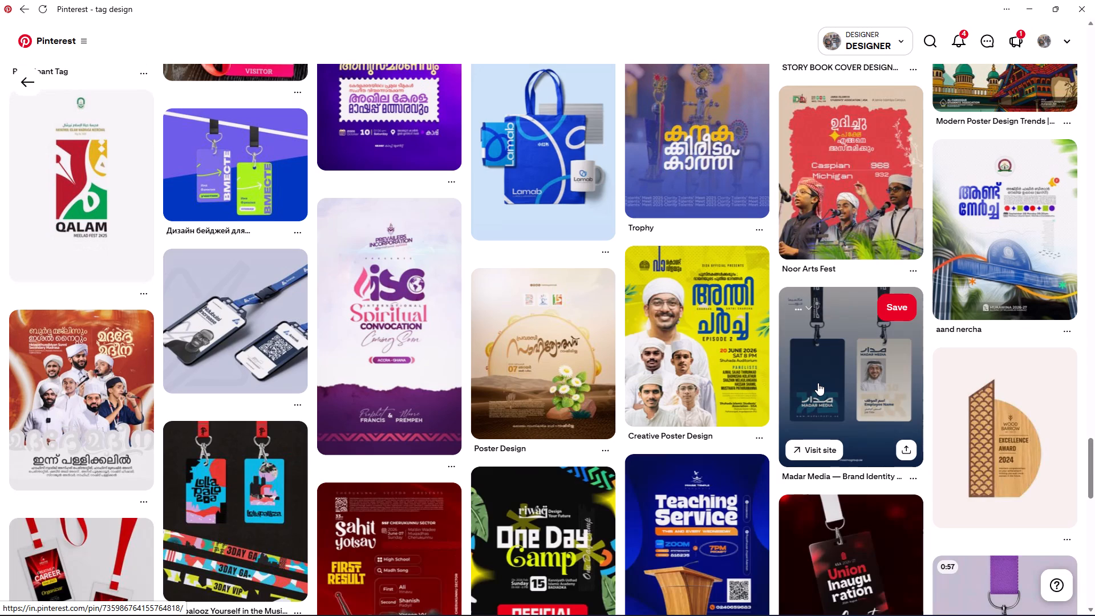
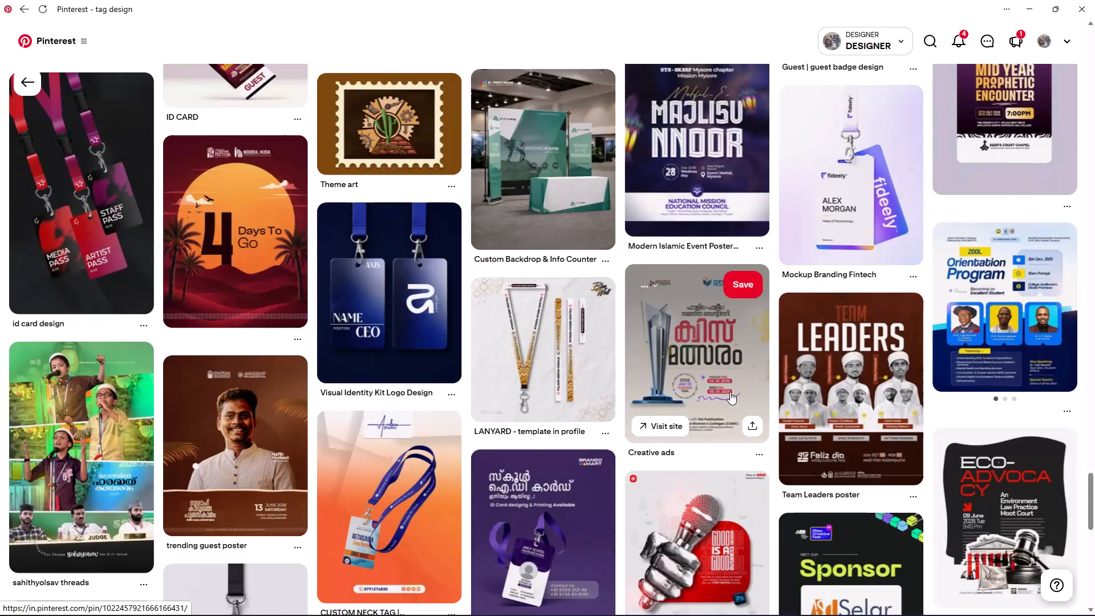
Look further through the "tag design" pin's related lanyard, ID card and event poster designs, and return to its start.
{"action": "scroll", "coordinate": [730, 392], "scroll_direction": "down", "scroll_amount": 1}
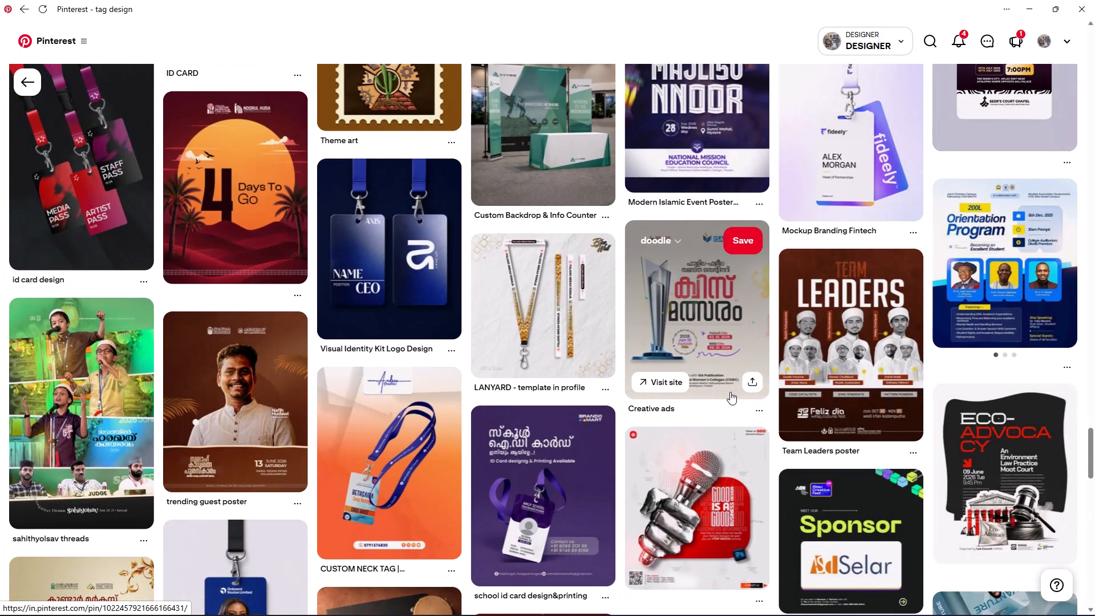
{"action": "scroll", "coordinate": [730, 392], "scroll_direction": "down", "scroll_amount": 2}
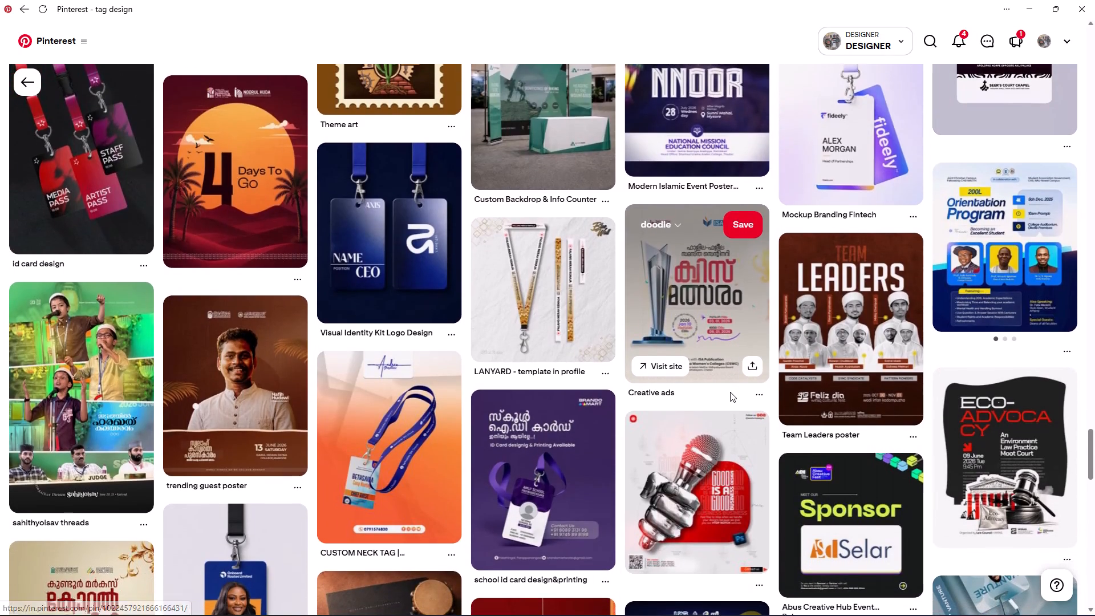
{"action": "scroll", "coordinate": [730, 392], "scroll_direction": "down", "scroll_amount": 3}
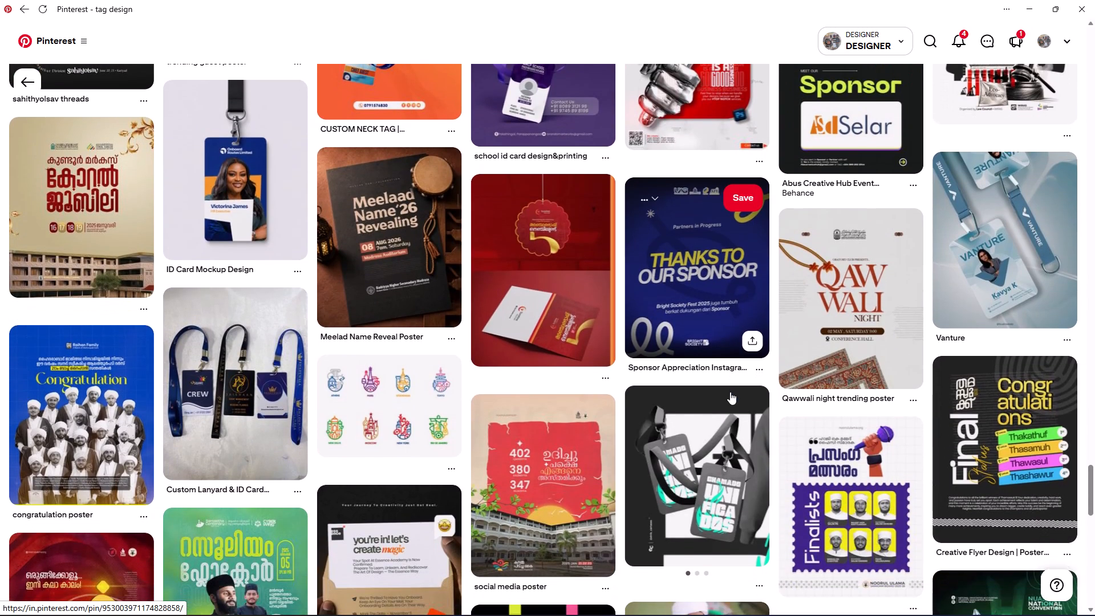
{"action": "scroll", "coordinate": [730, 392], "scroll_direction": "down", "scroll_amount": 2}
{"action": "scroll", "coordinate": [711, 400], "scroll_direction": "up", "scroll_amount": 19}
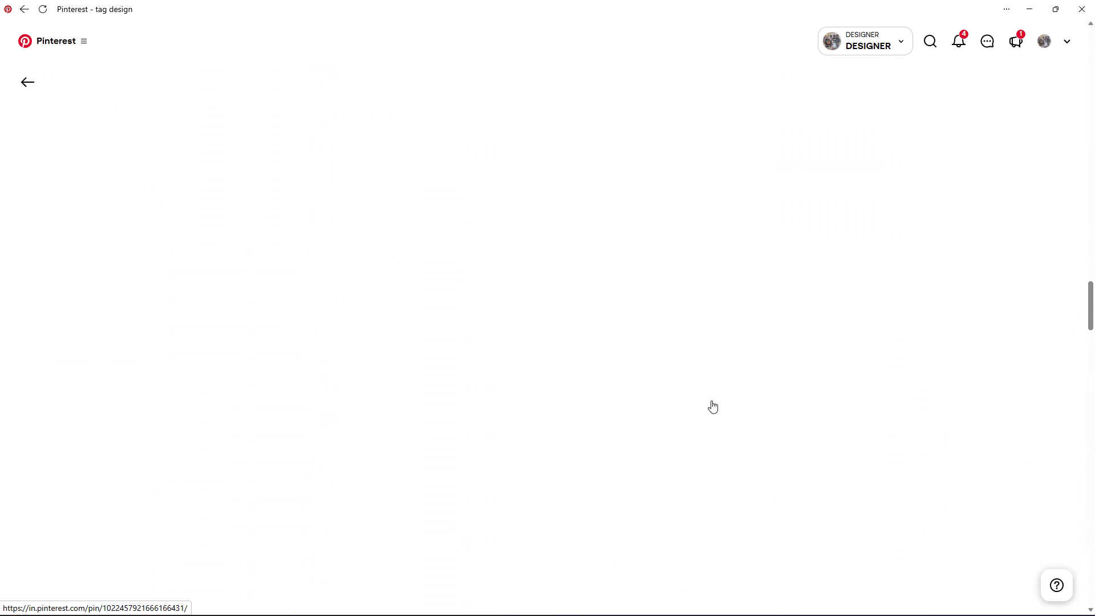
{"action": "scroll", "coordinate": [711, 400], "scroll_direction": "up", "scroll_amount": 20}
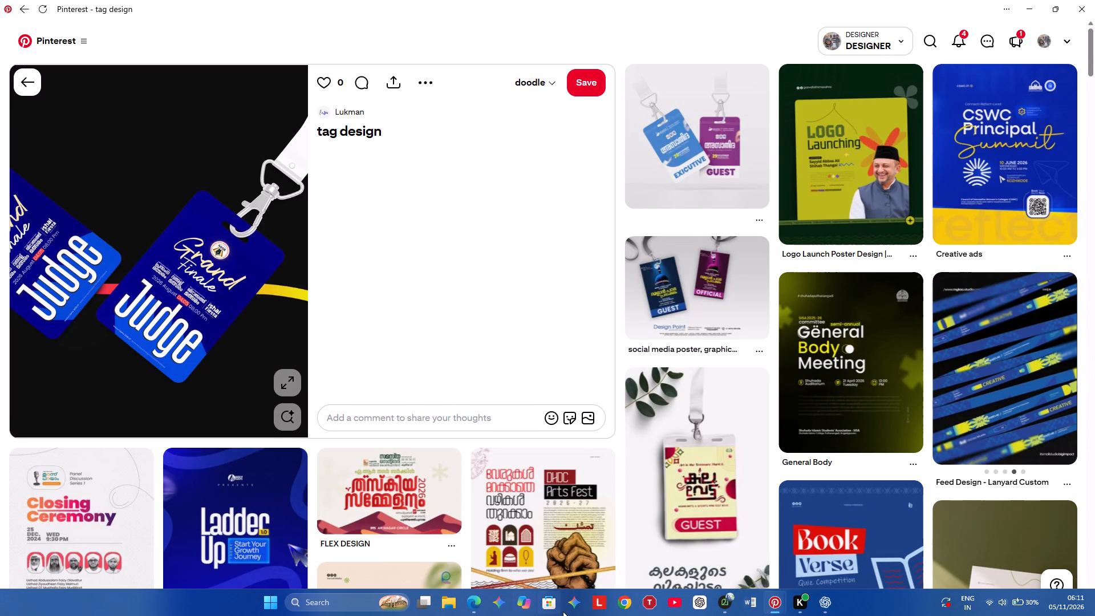
Search the computer for "ph" and launch Adobe Photoshop 2026.
{"action": "left_click", "coordinate": [344, 601]}
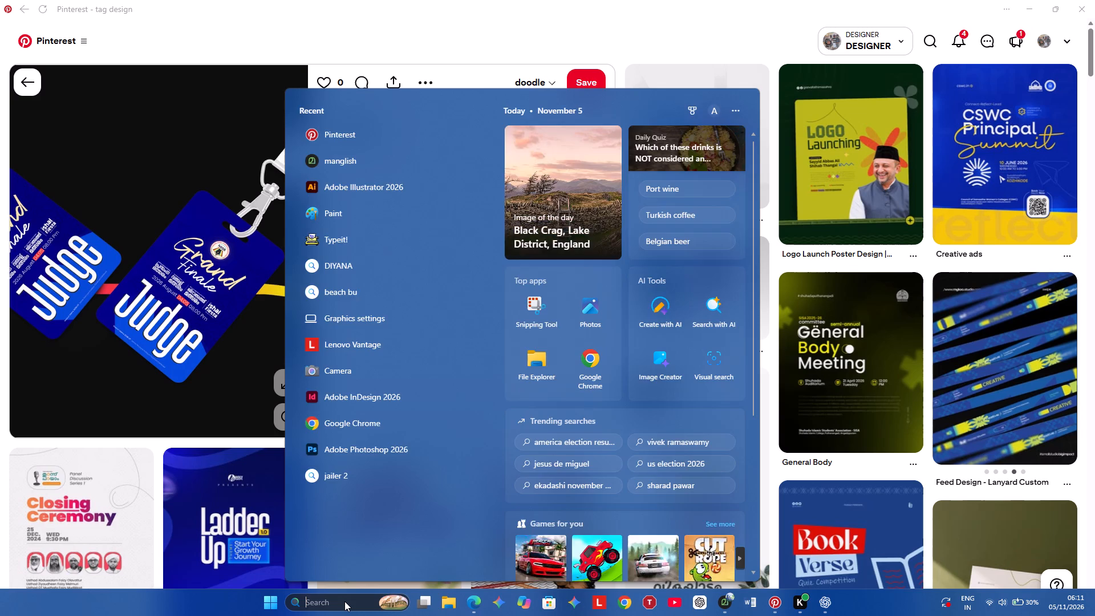
{"action": "type", "text": "ph"}
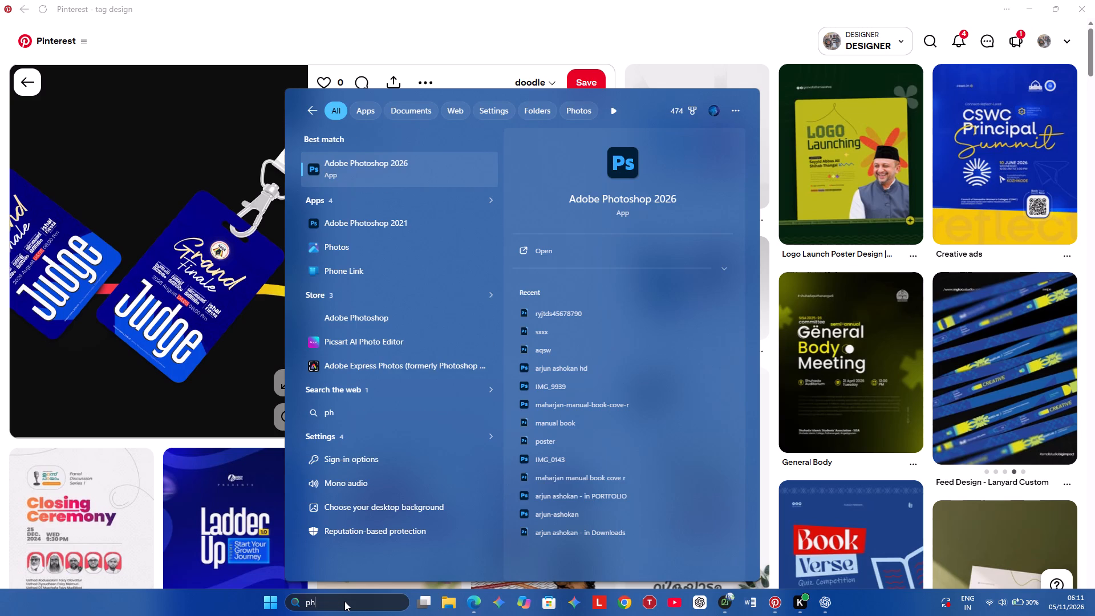
{"action": "key", "text": "Return"}
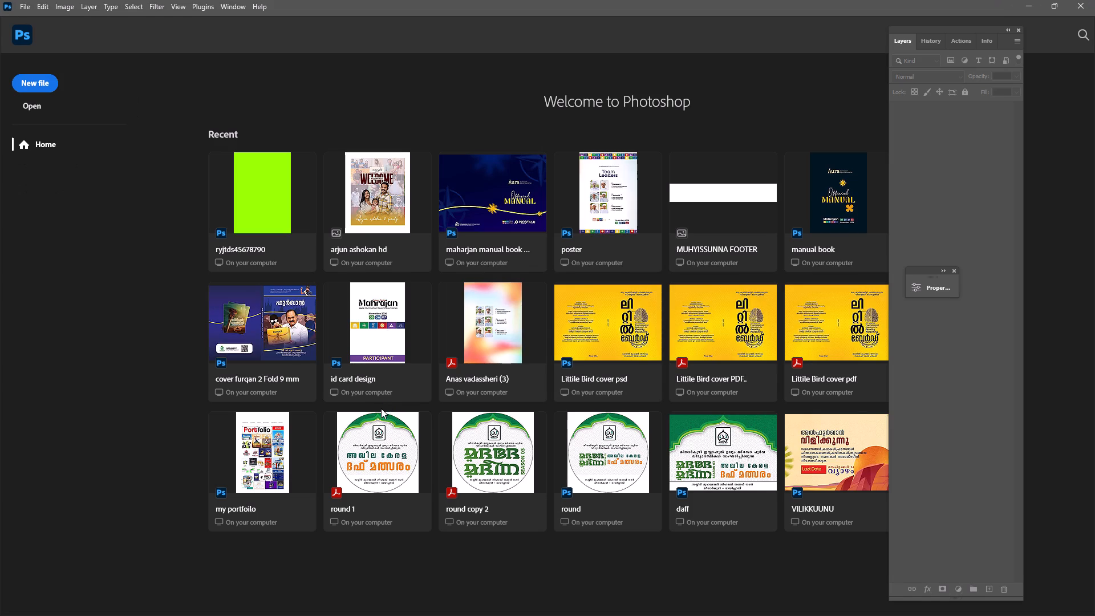
Create a new 8 x 12 cm portrait document at 300 ppi in RGB Color with a white background, from the recent presets.
{"action": "left_click", "coordinate": [35, 83]}
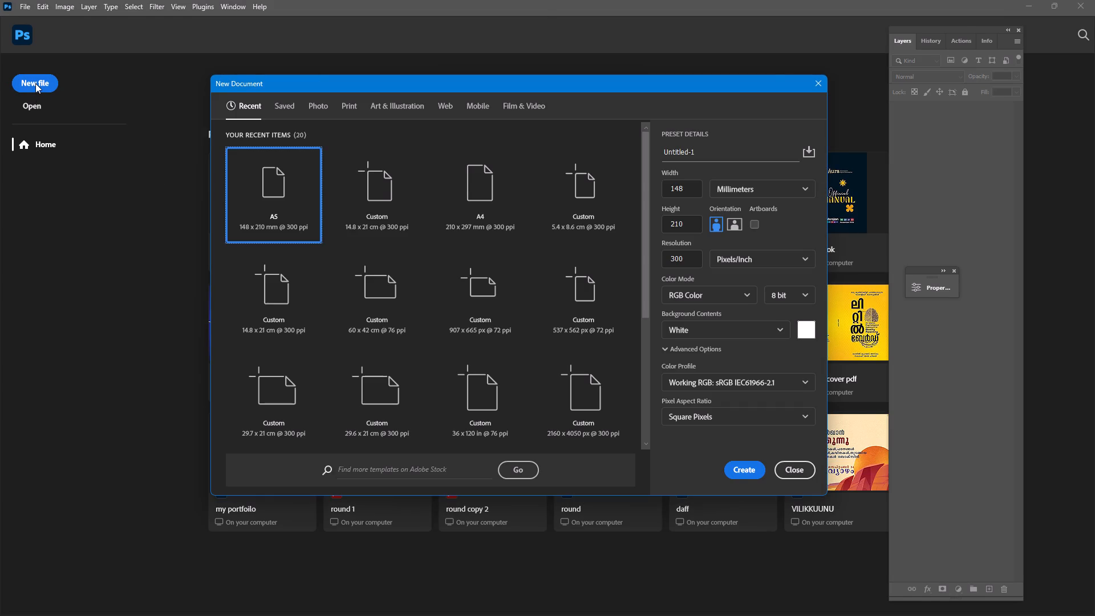
{"action": "left_click", "coordinate": [381, 310]}
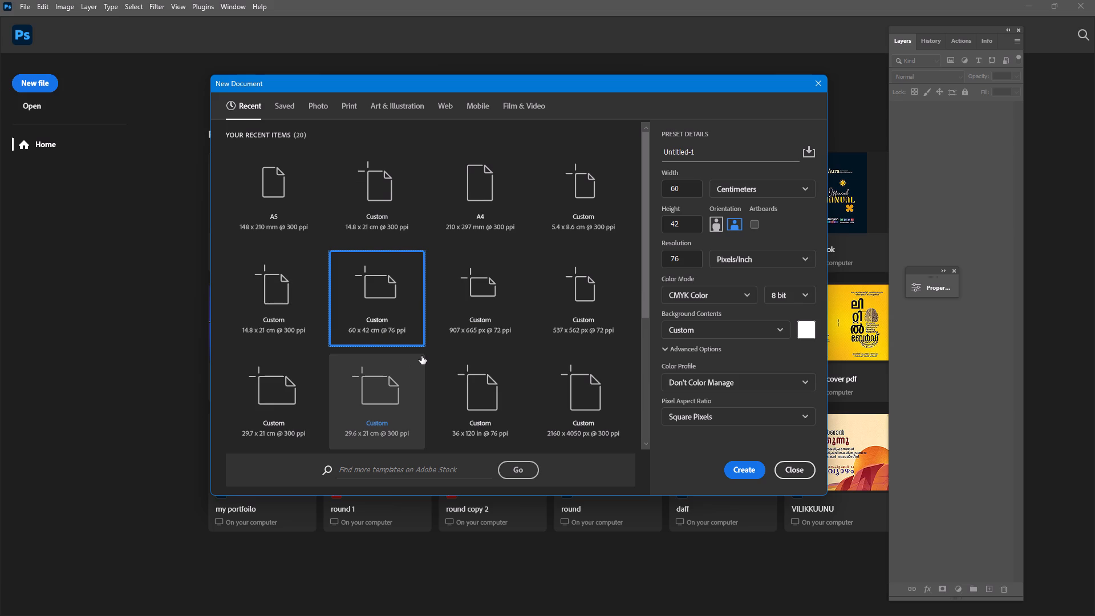
{"action": "scroll", "coordinate": [421, 356], "scroll_direction": "down", "scroll_amount": 1}
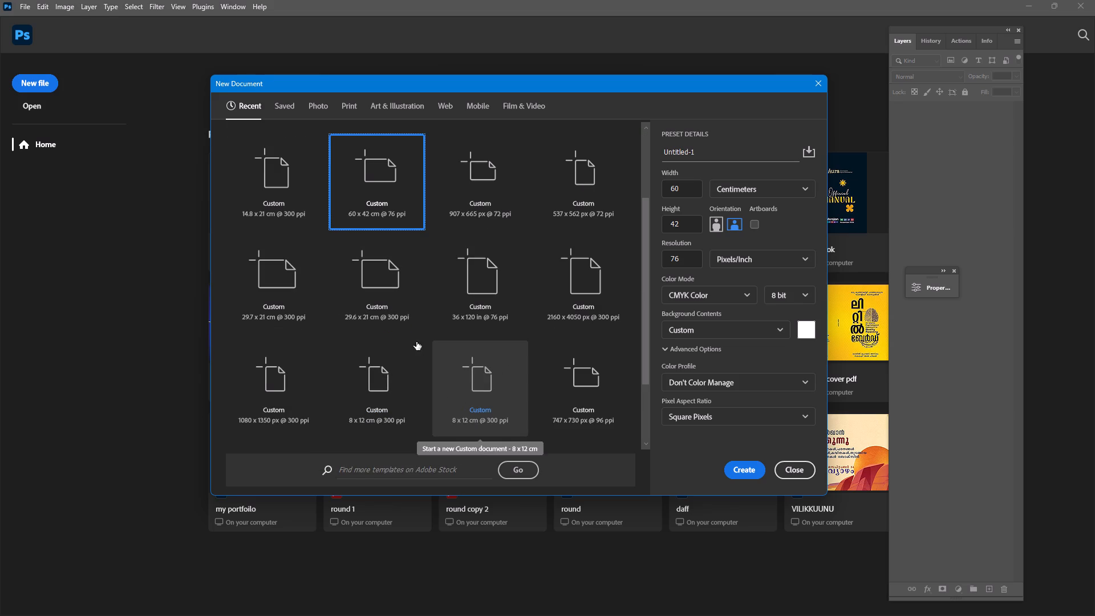
{"action": "left_click", "coordinate": [478, 394]}
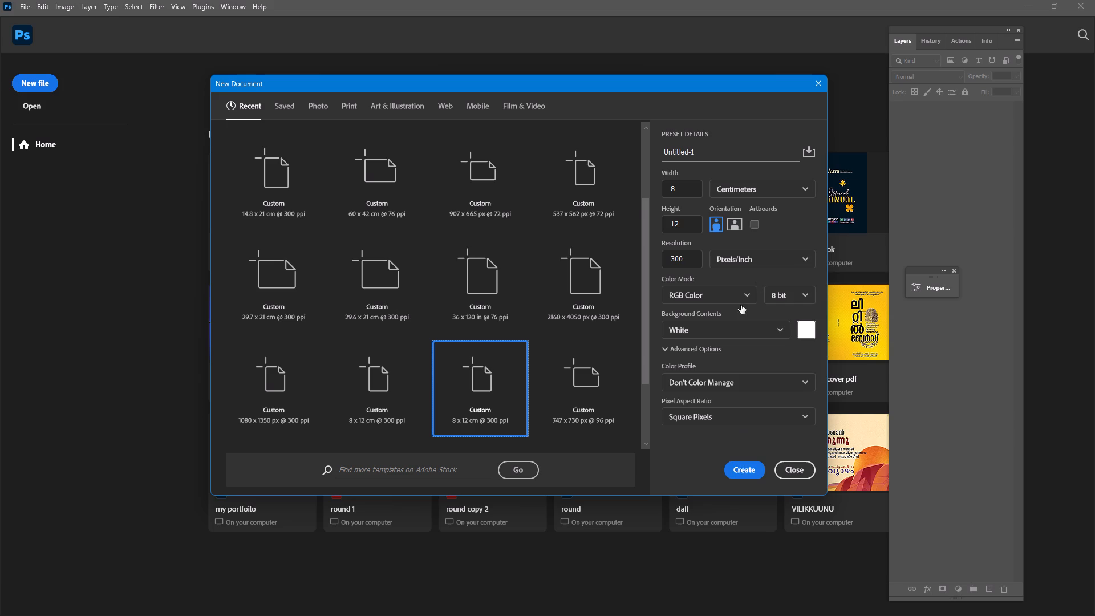
{"action": "left_click", "coordinate": [738, 468]}
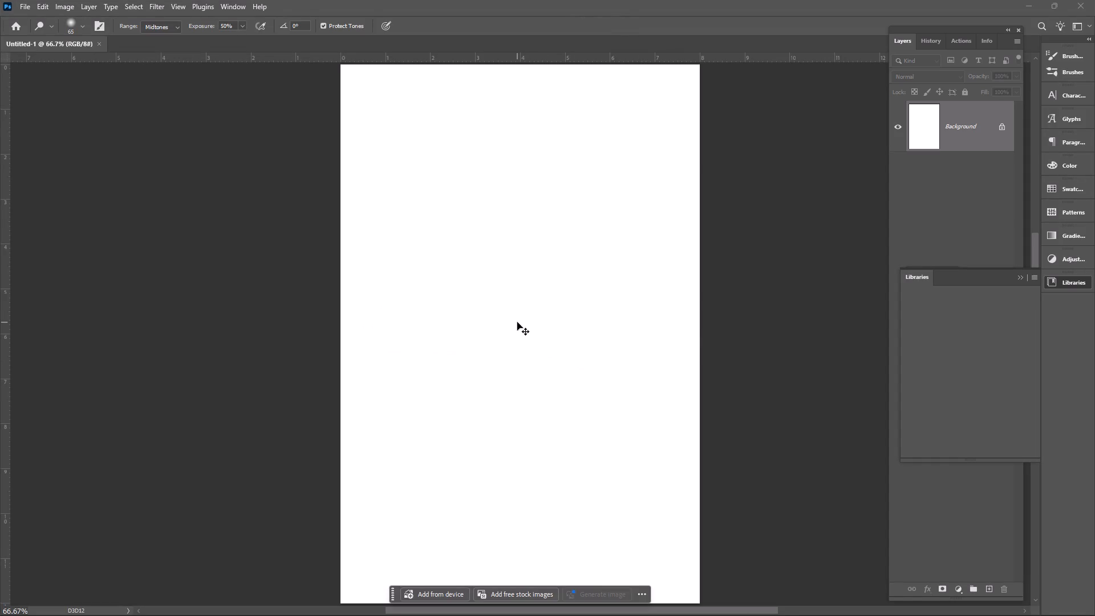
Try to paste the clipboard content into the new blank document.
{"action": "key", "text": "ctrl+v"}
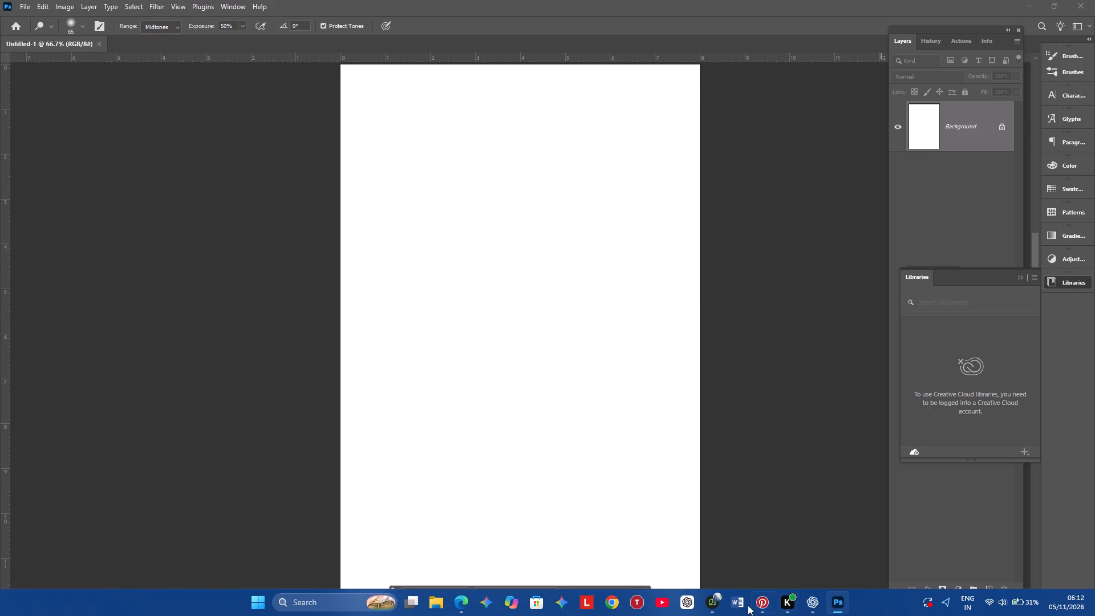
Switch back to the "tag design" pin on Pinterest and copy its blue "Grand Finale" Judge badge image.
{"action": "left_click", "coordinate": [708, 603]}
{"action": "left_click", "coordinate": [753, 603]}
{"action": "left_click", "coordinate": [755, 599]}
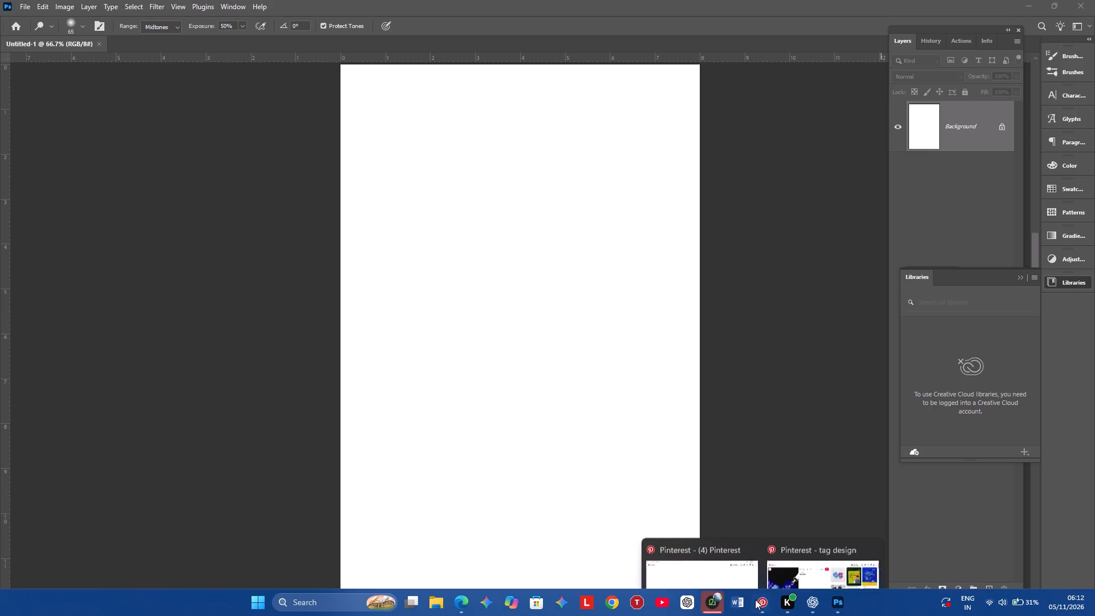
{"action": "left_click", "coordinate": [756, 504]}
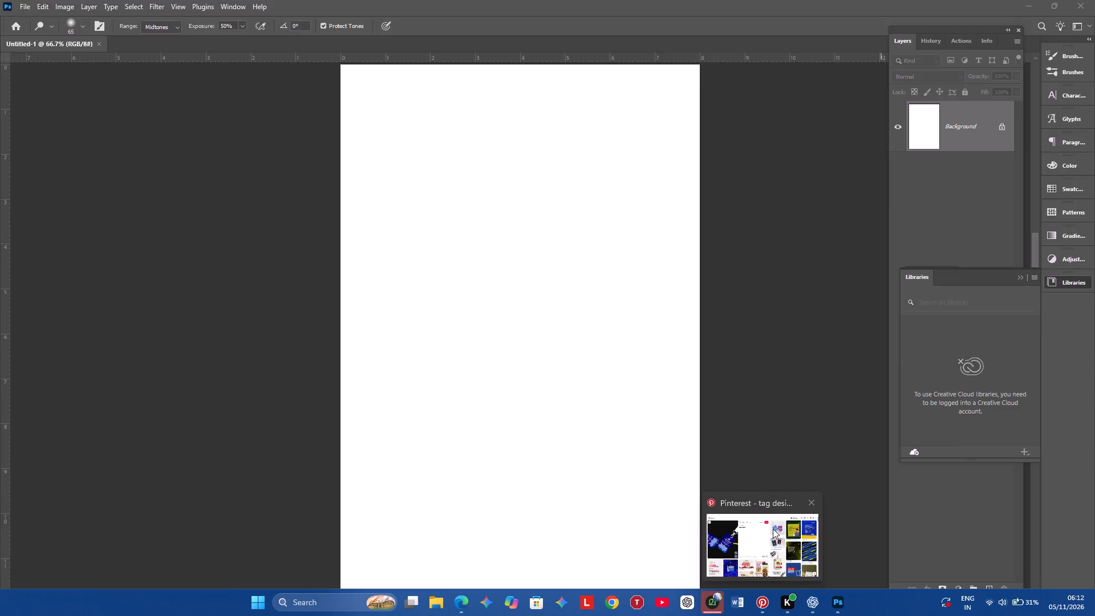
{"action": "left_click", "coordinate": [773, 529]}
{"action": "right_click", "coordinate": [224, 200]}
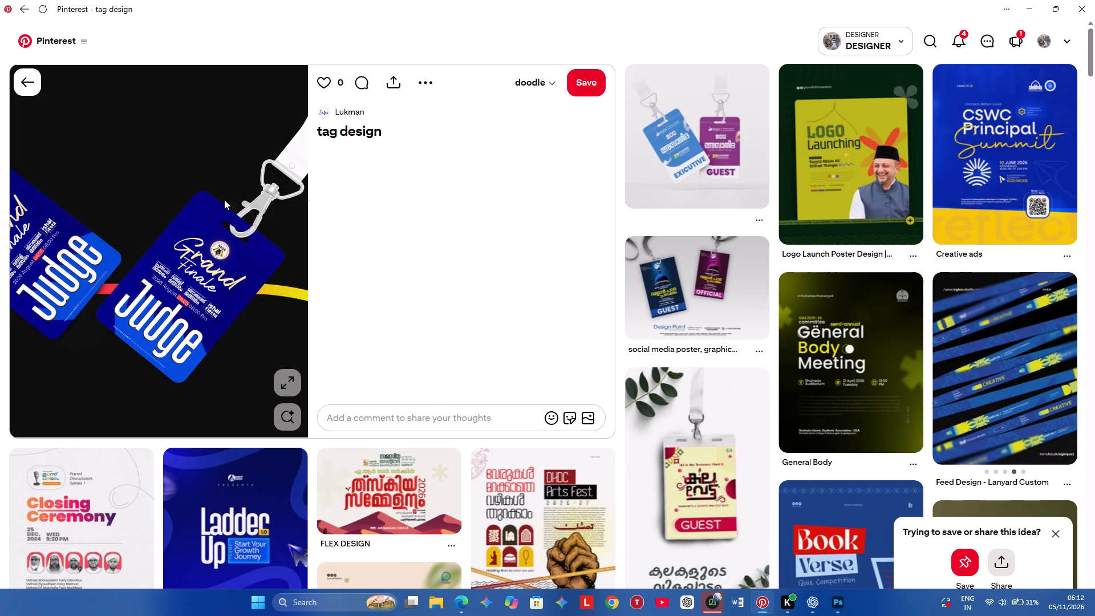
{"action": "left_click", "coordinate": [284, 257]}
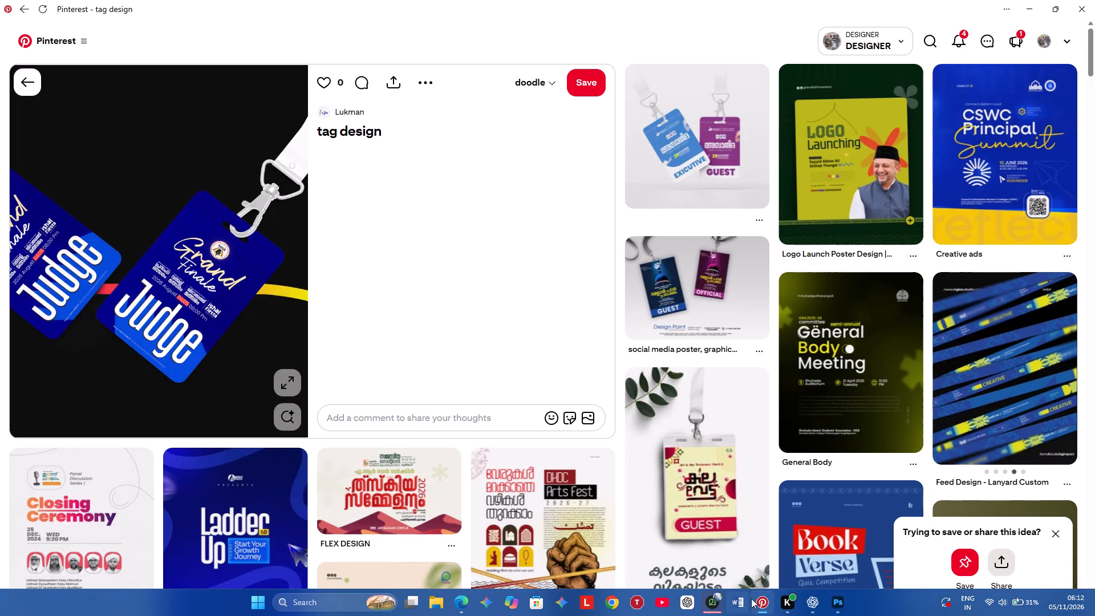
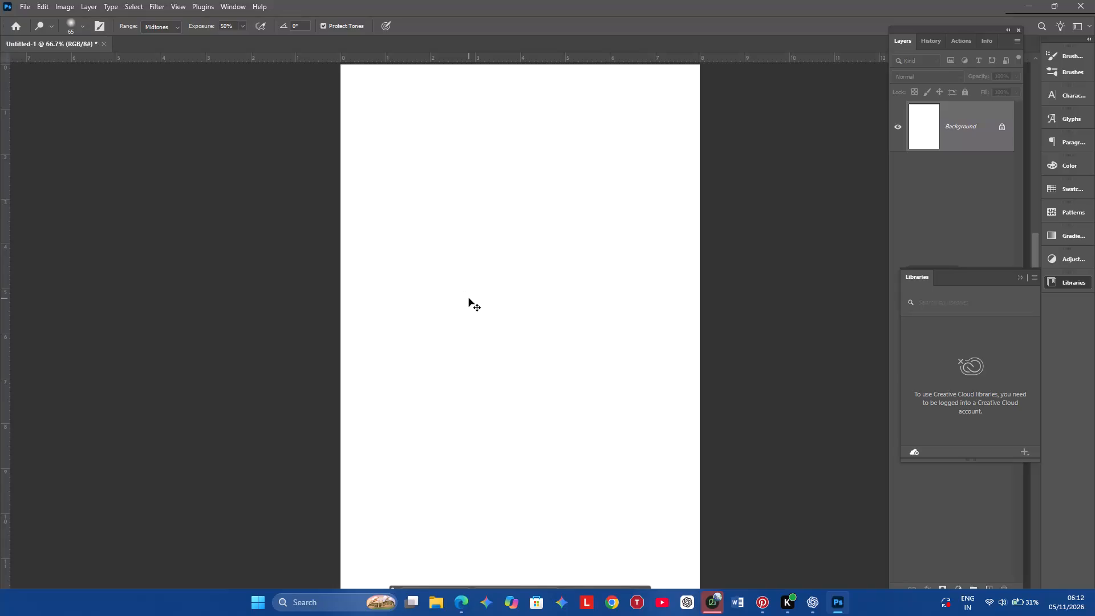
Paste the copied Judge badge image into the blank document as a new layer.
{"action": "key", "text": "ctrl+v"}
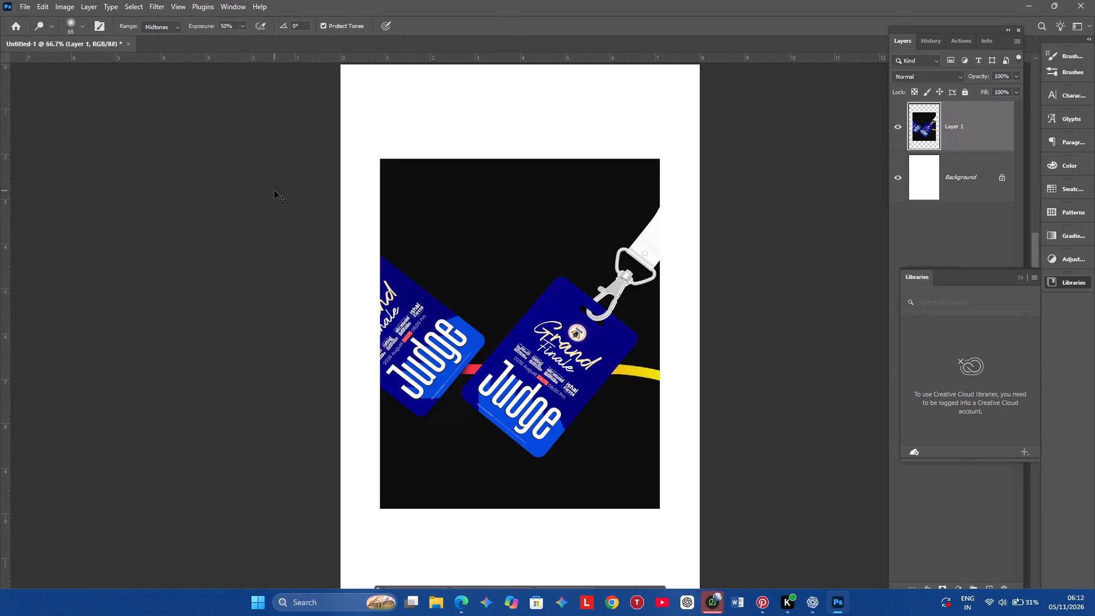
{"action": "key", "text": "ctrl+t"}
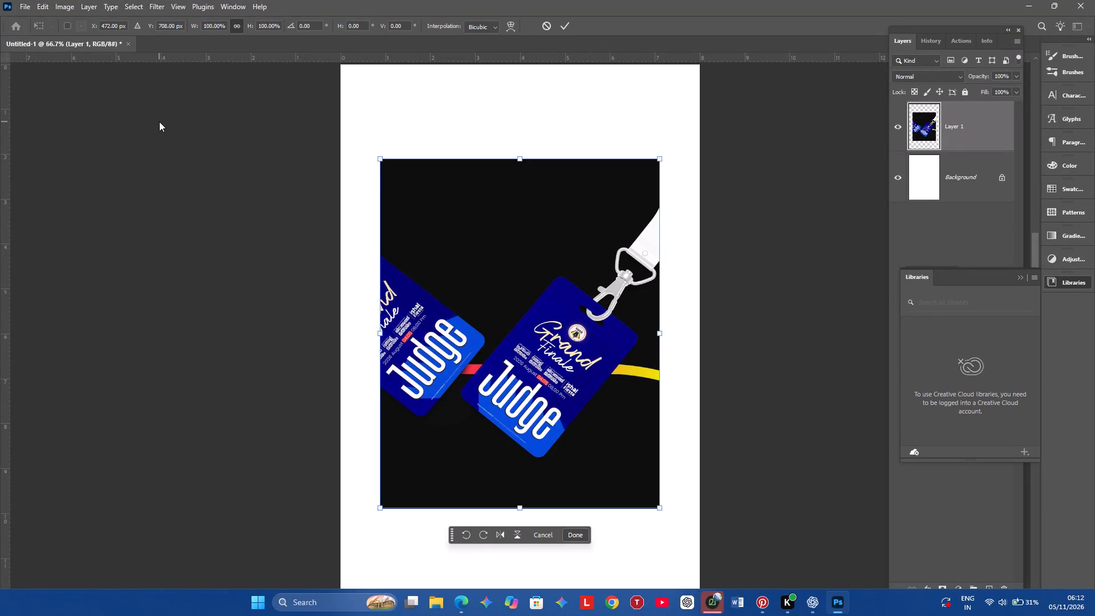
{"action": "left_click", "coordinate": [236, 128]}
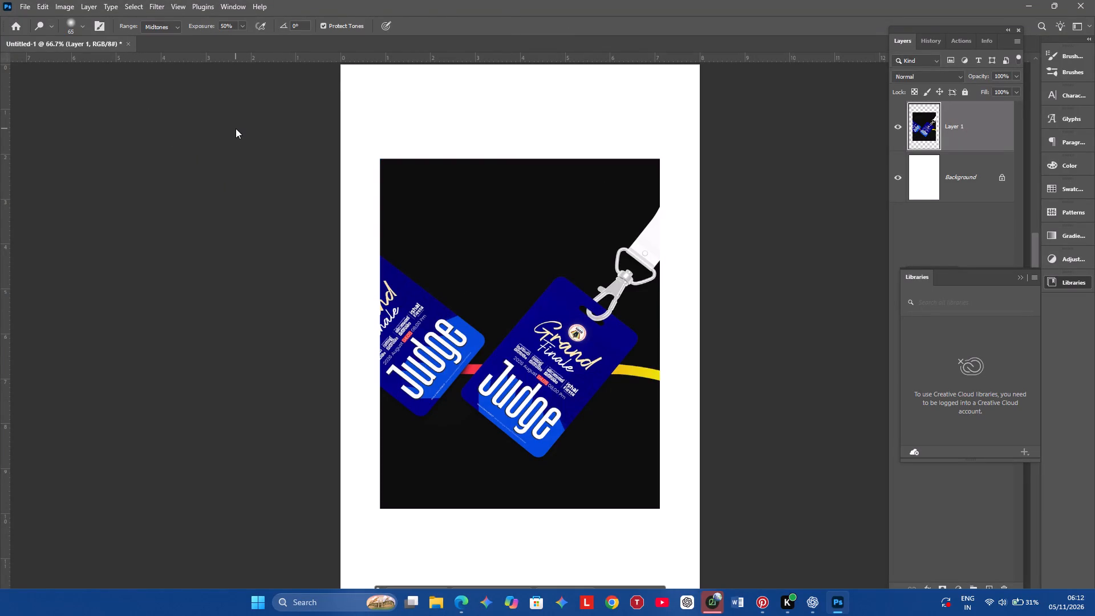
Show the hidden Tools palette in the workspace.
{"action": "key", "text": "Tab"}
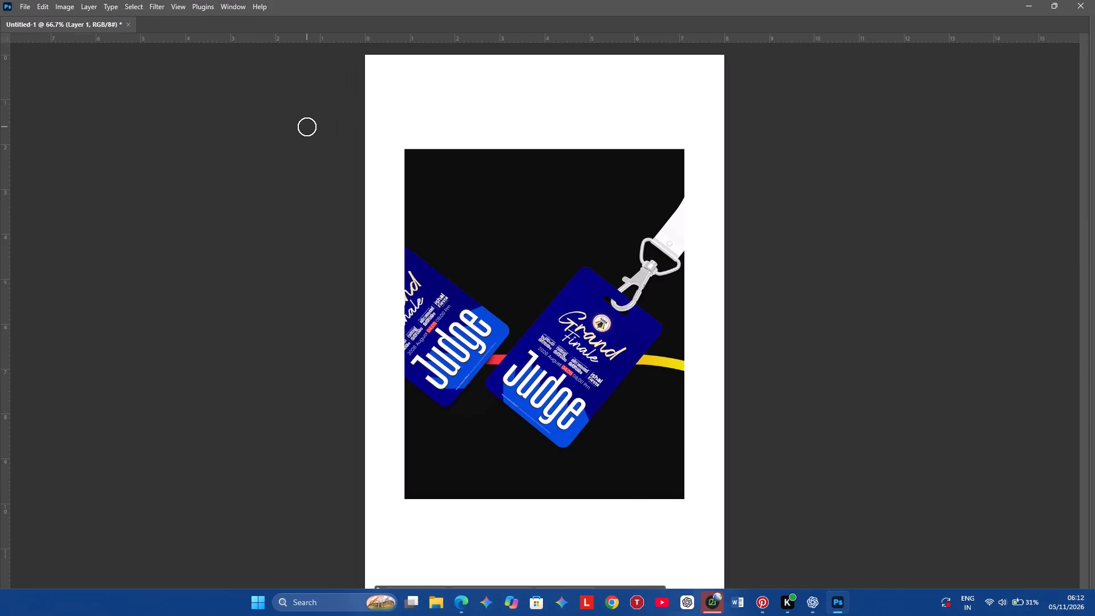
{"action": "key", "text": "Tab"}
{"action": "key", "text": "Tab"}
{"action": "key", "text": "Tab"}
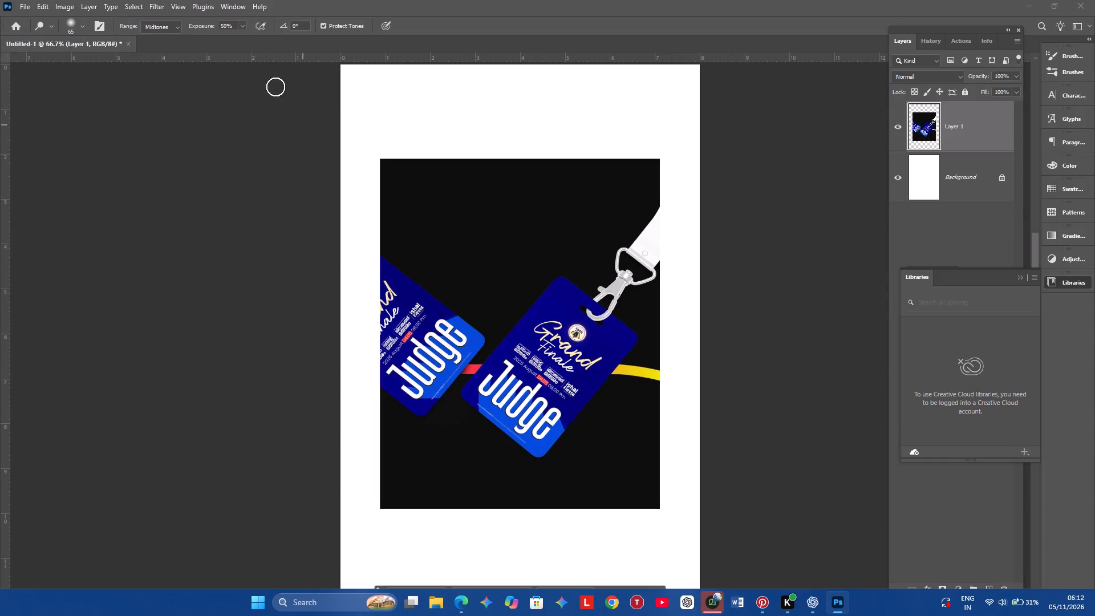
{"action": "left_click", "coordinate": [242, 5]}
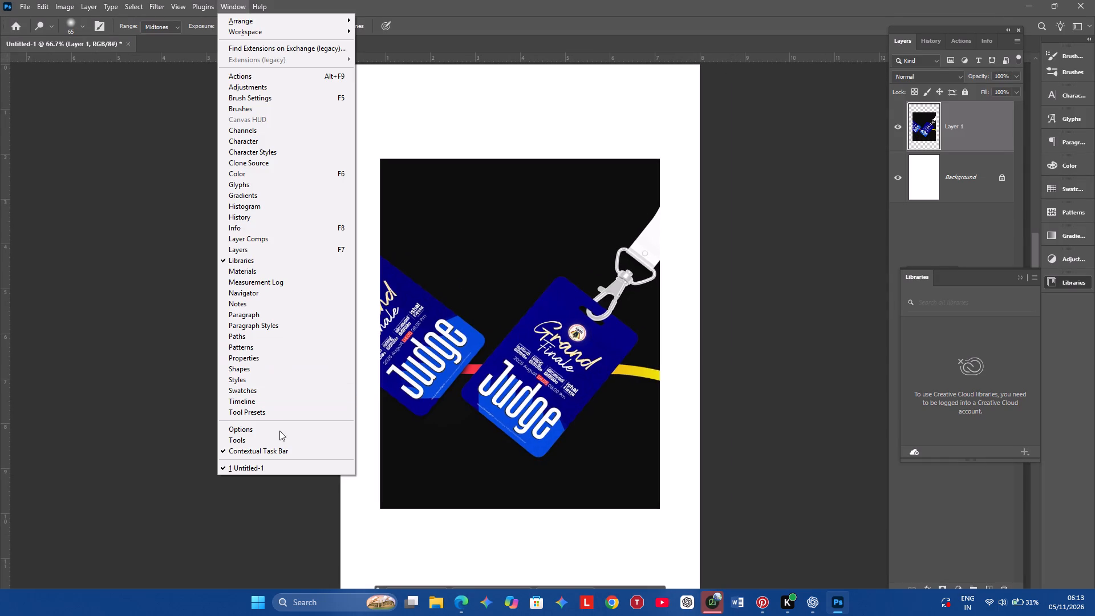
{"action": "left_click", "coordinate": [274, 438]}
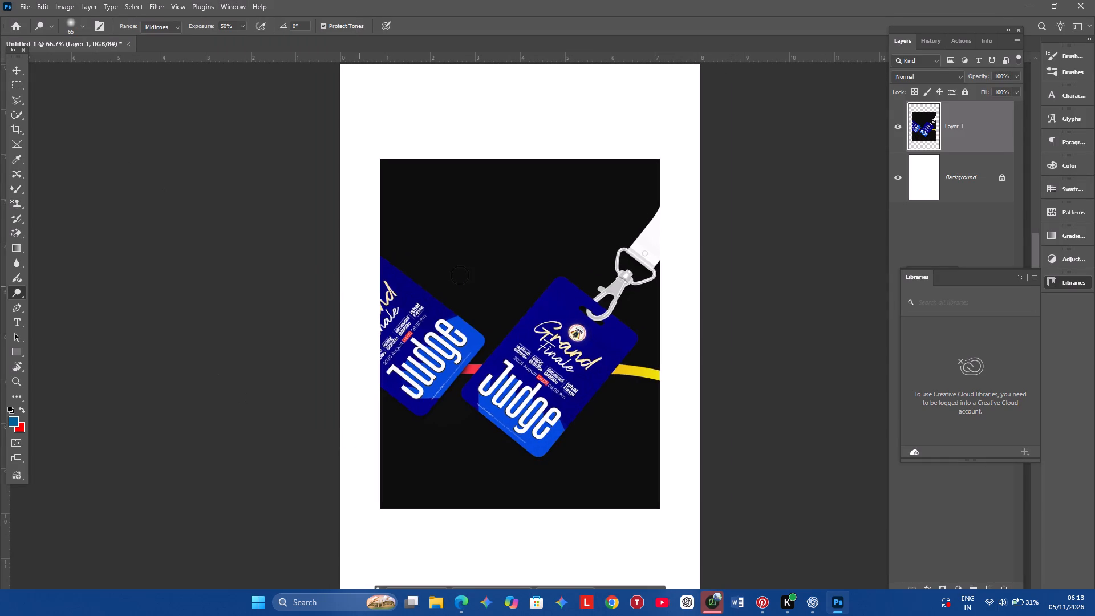
Scale the Judge badge image to about 92% and place it in the page's upper-left corner with the Move tool.
{"action": "left_click", "coordinate": [22, 72]}
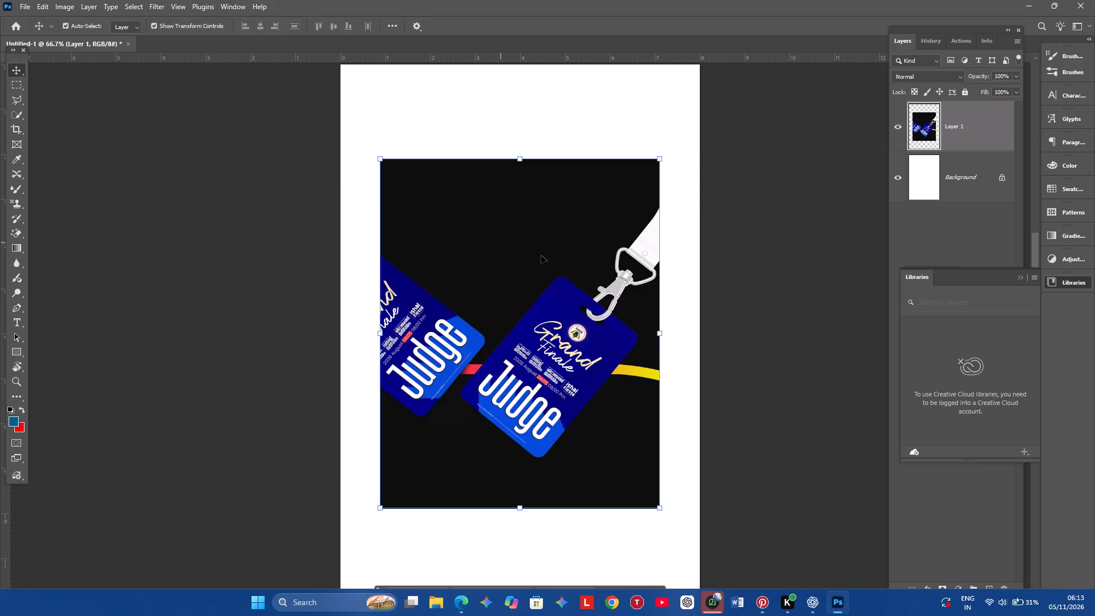
{"action": "left_click_drag", "start_coordinate": [520, 156], "coordinate": [532, 370]}
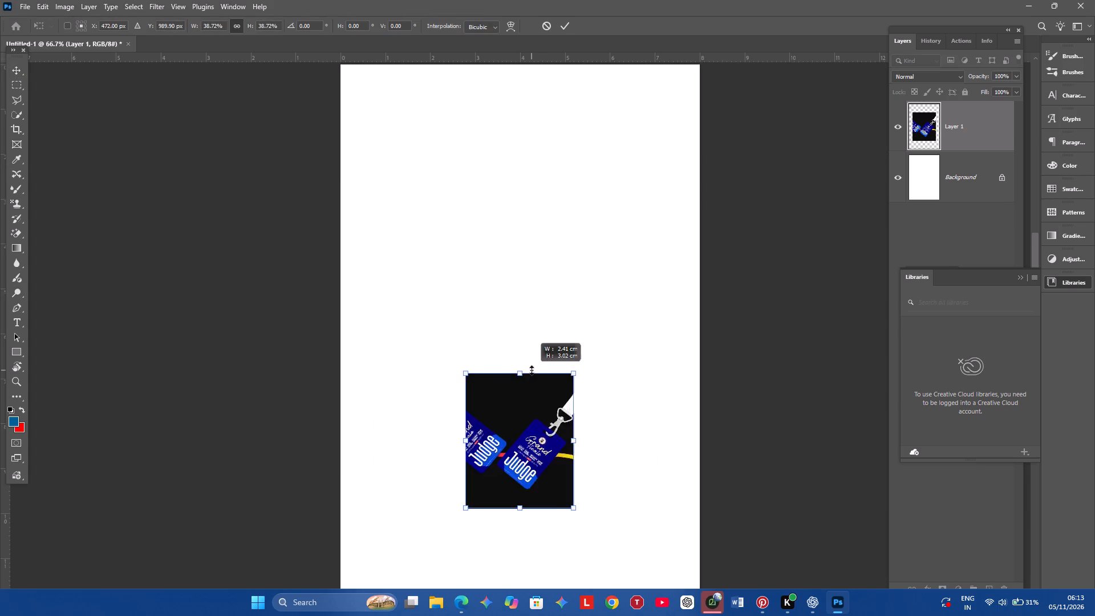
{"action": "left_click_drag", "start_coordinate": [532, 370], "coordinate": [529, 163]}
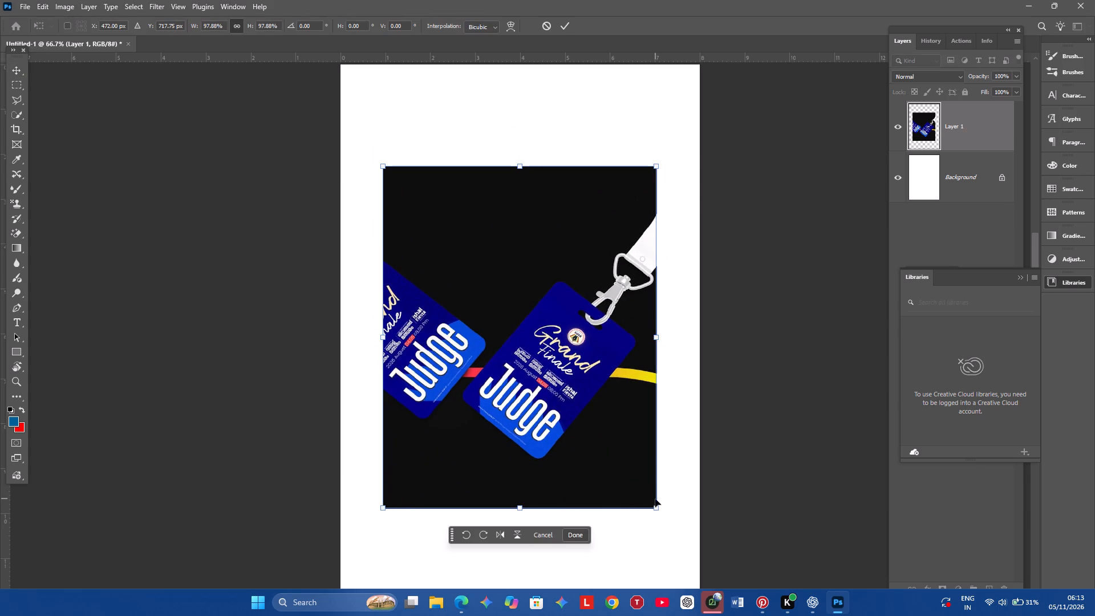
{"action": "left_click_drag", "start_coordinate": [659, 510], "coordinate": [707, 564]}
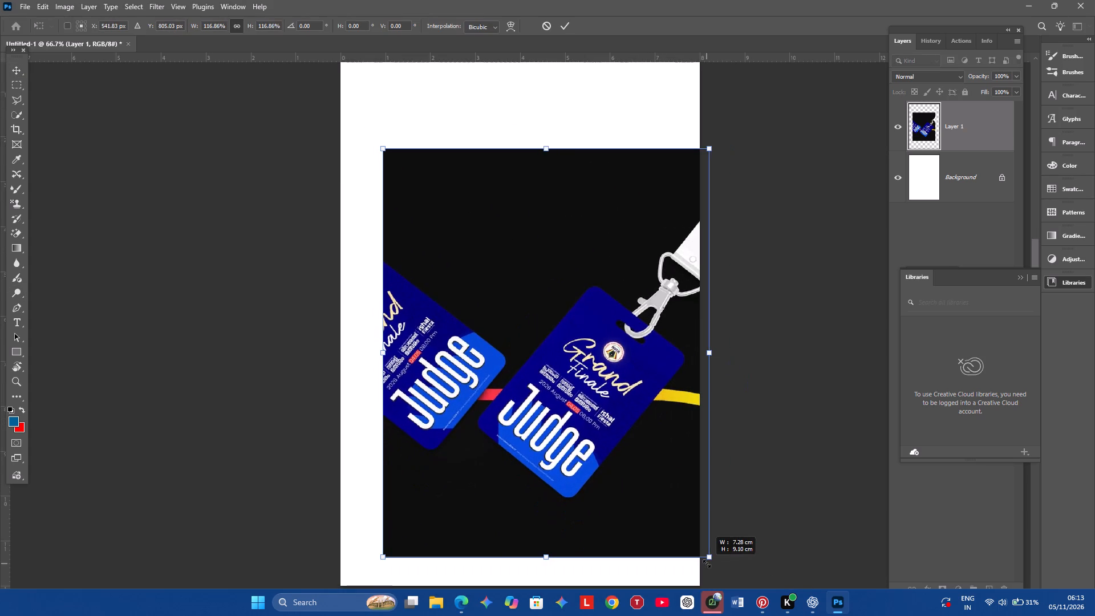
{"action": "left_click_drag", "start_coordinate": [707, 564], "coordinate": [657, 460]}
{"action": "left_click_drag", "start_coordinate": [558, 345], "coordinate": [529, 287]}
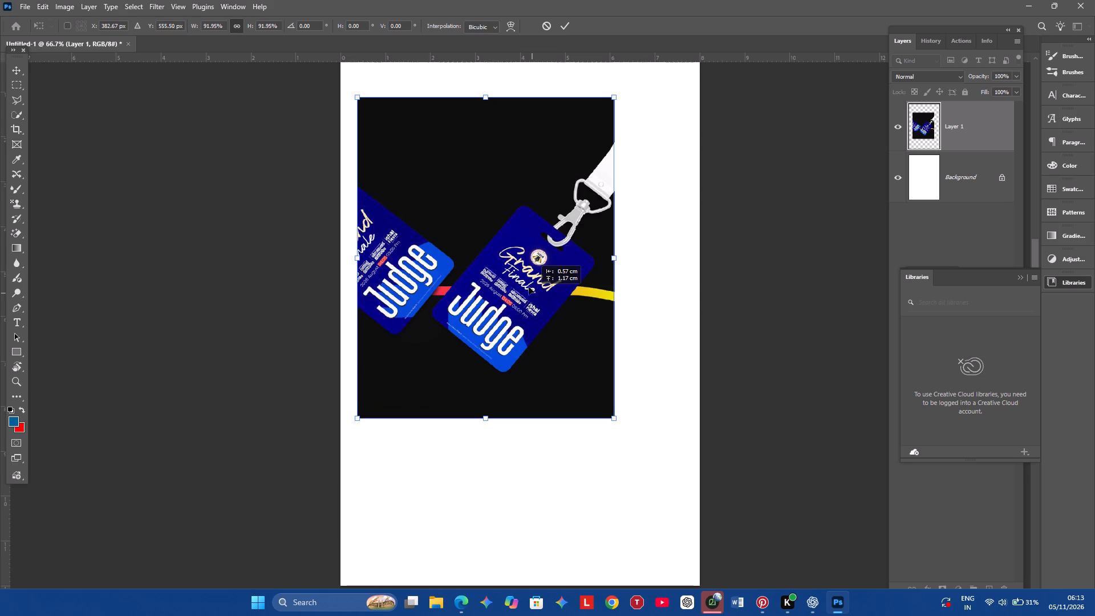
{"action": "left_click_drag", "start_coordinate": [529, 287], "coordinate": [521, 266]}
{"action": "left_click", "coordinate": [562, 22]}
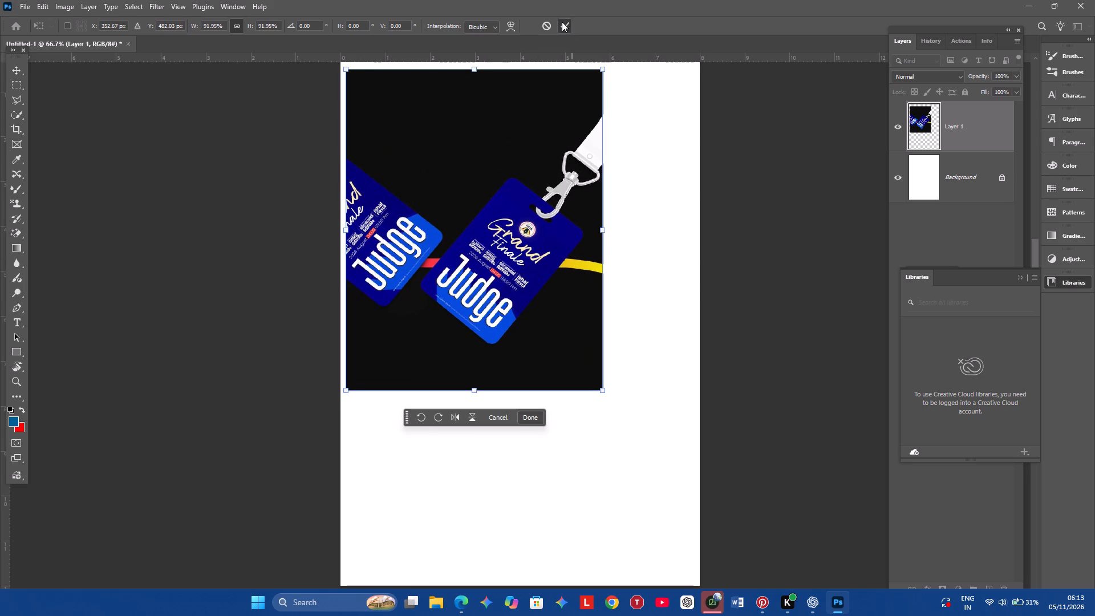
{"action": "left_click", "coordinate": [838, 264]}
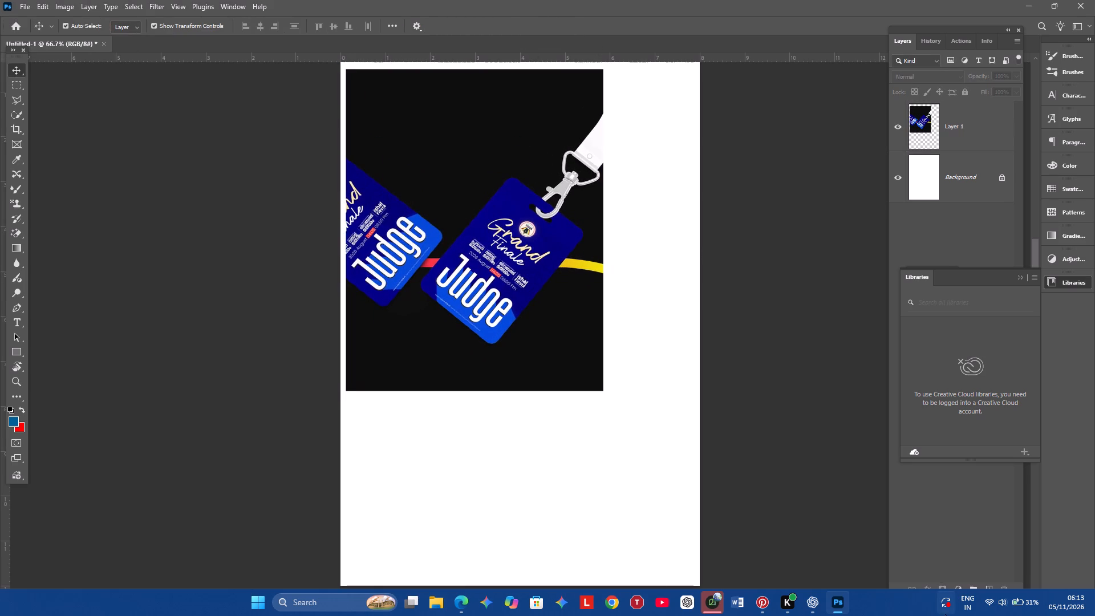
Switch to Pinterest, open the blue and yellow "CSWC Principal Summit" Creative ads pin and copy its poster image.
{"action": "left_click", "coordinate": [768, 602]}
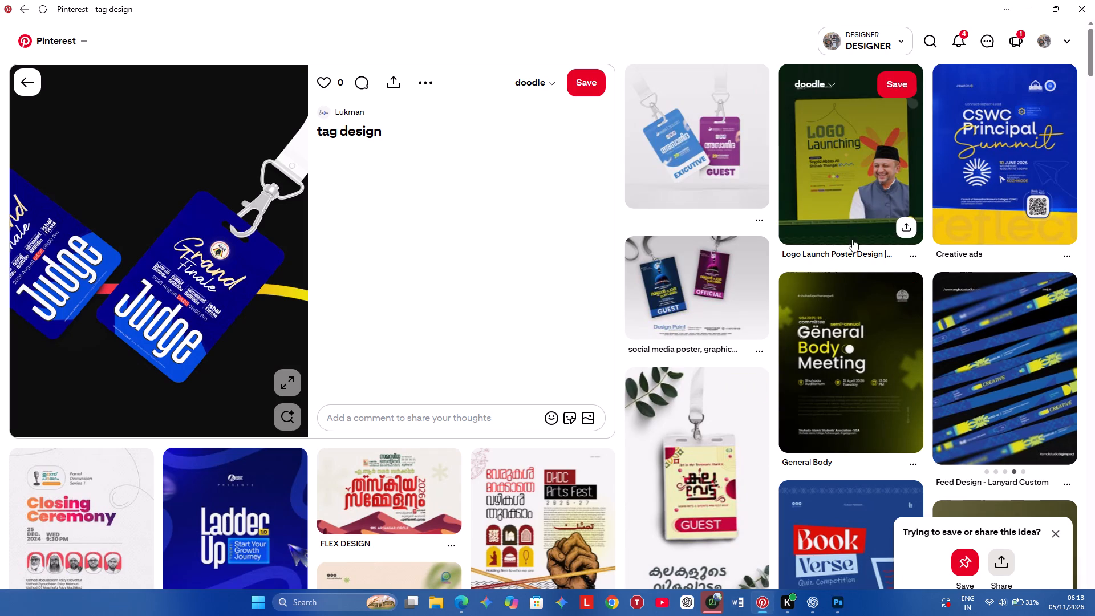
{"action": "left_click", "coordinate": [982, 157]}
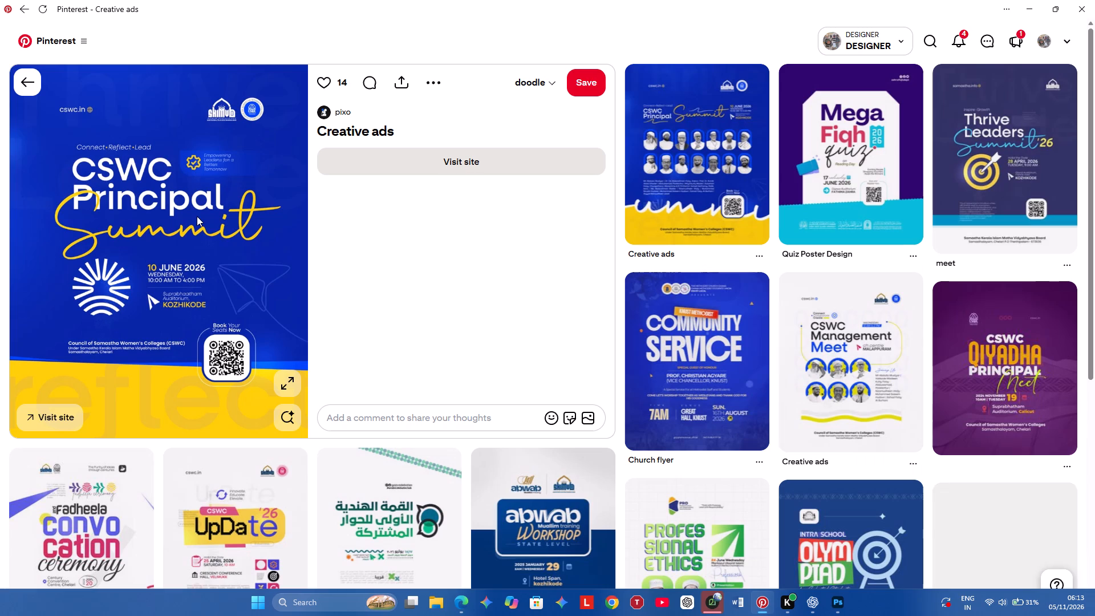
{"action": "right_click", "coordinate": [197, 216]}
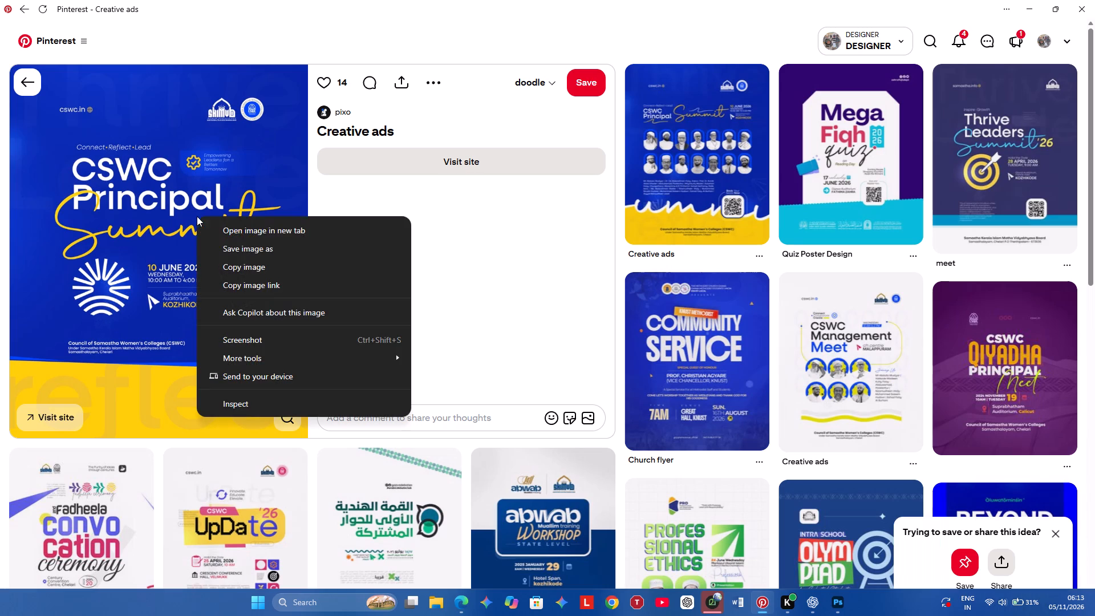
{"action": "left_click", "coordinate": [314, 266]}
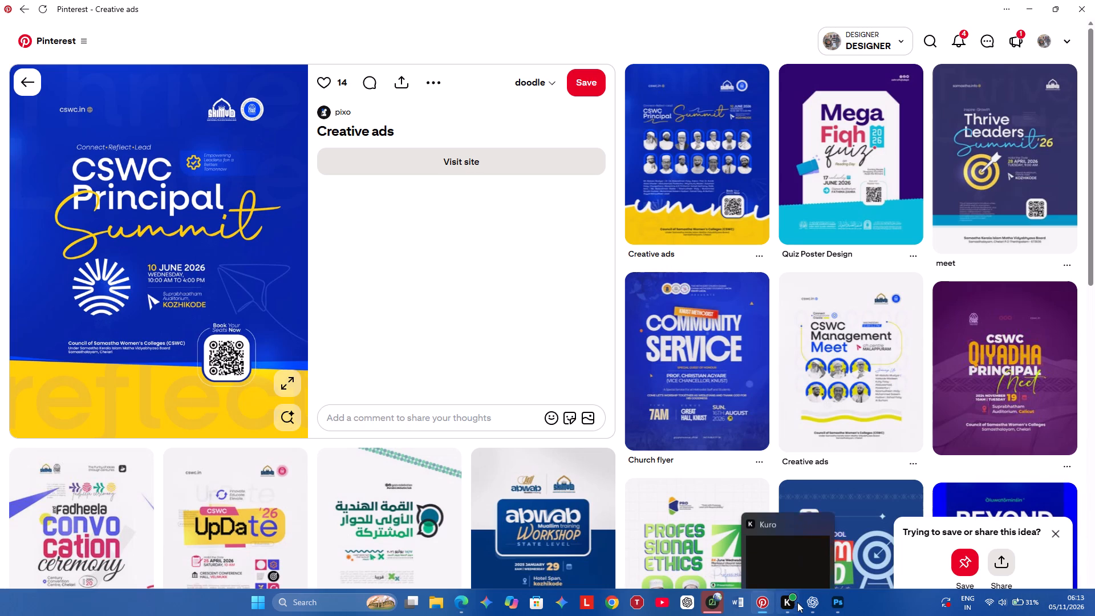
Switch back to Photoshop and paste the CSWC Principal Summit poster as a new layer above the badge image.
{"action": "left_click", "coordinate": [838, 610]}
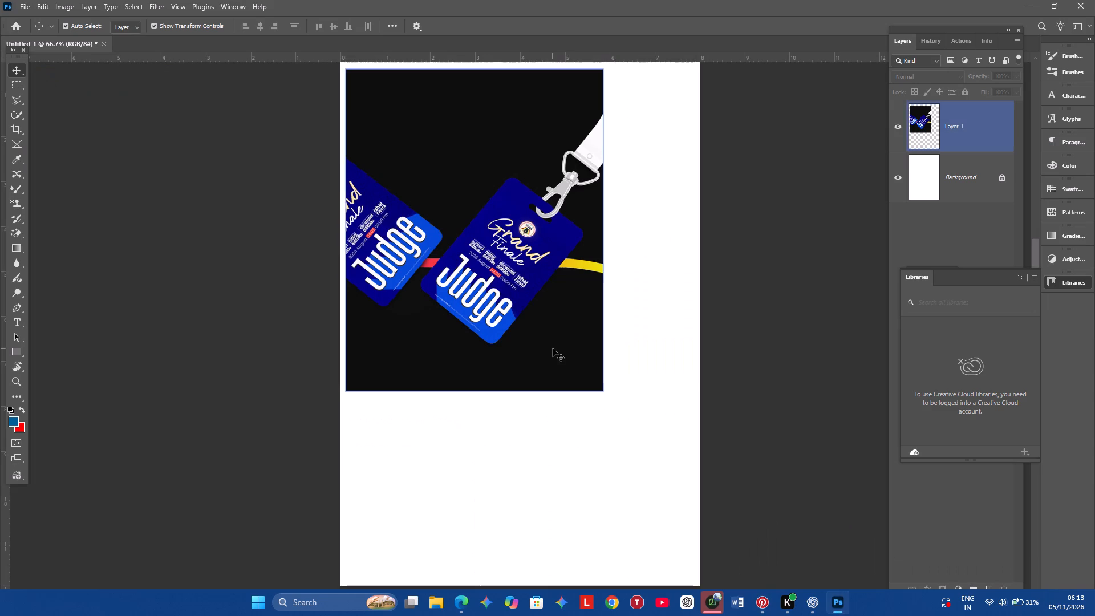
{"action": "left_click", "coordinate": [582, 436], "text": "ctrl"}
{"action": "key", "text": "ctrl+v"}
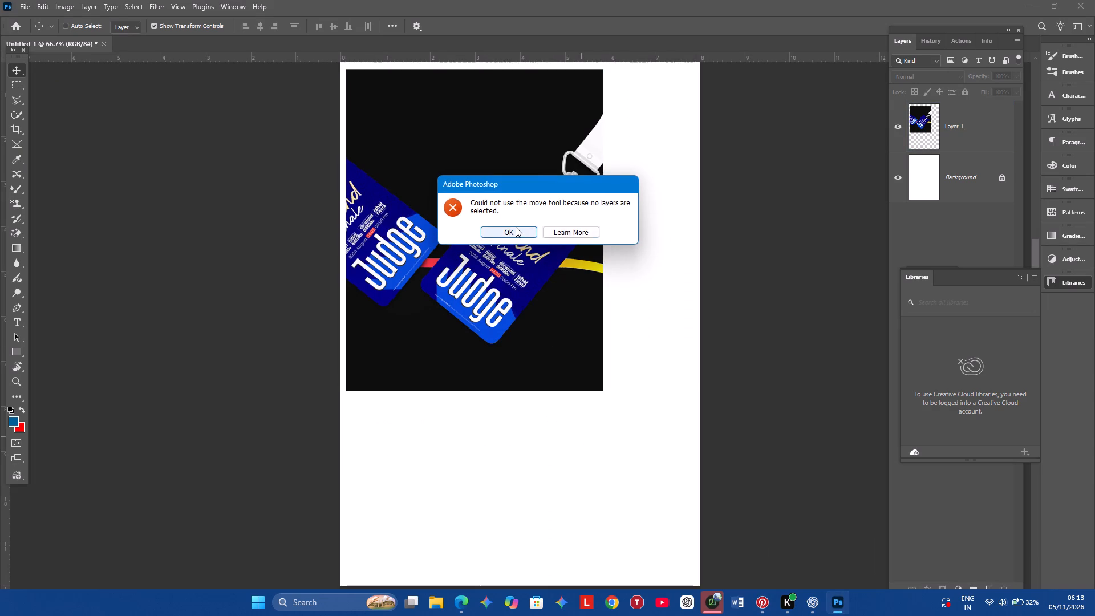
{"action": "left_click", "coordinate": [516, 227]}
{"action": "key", "text": "ctrl+v"}
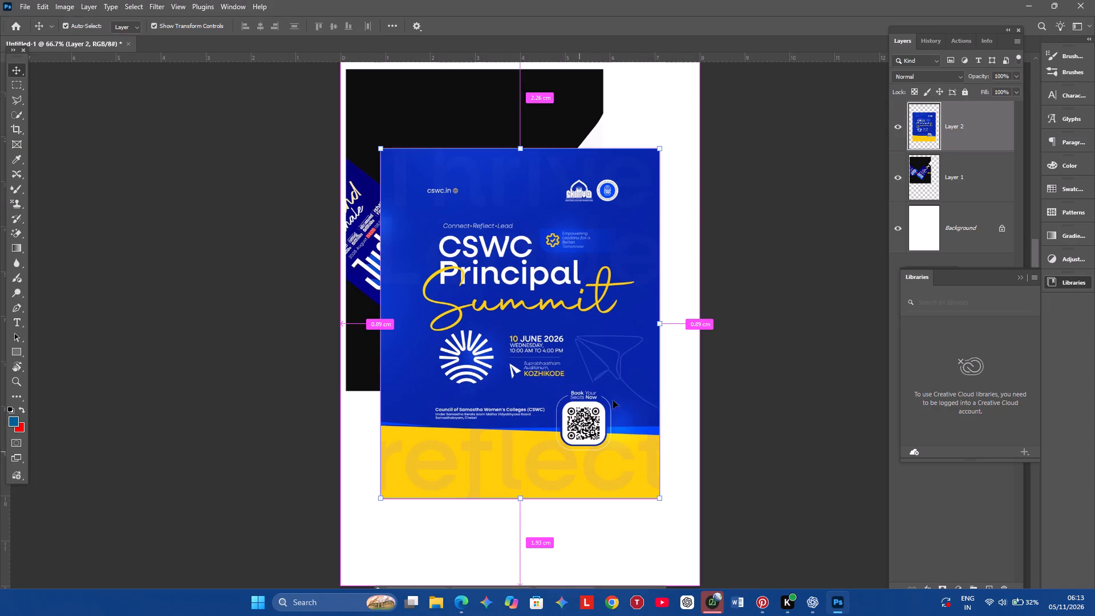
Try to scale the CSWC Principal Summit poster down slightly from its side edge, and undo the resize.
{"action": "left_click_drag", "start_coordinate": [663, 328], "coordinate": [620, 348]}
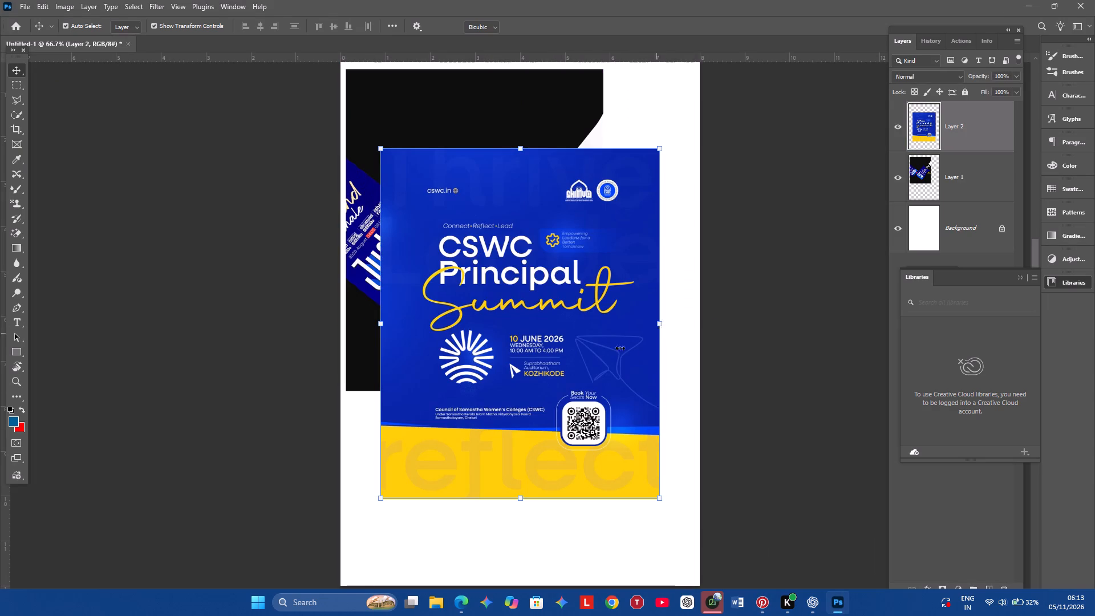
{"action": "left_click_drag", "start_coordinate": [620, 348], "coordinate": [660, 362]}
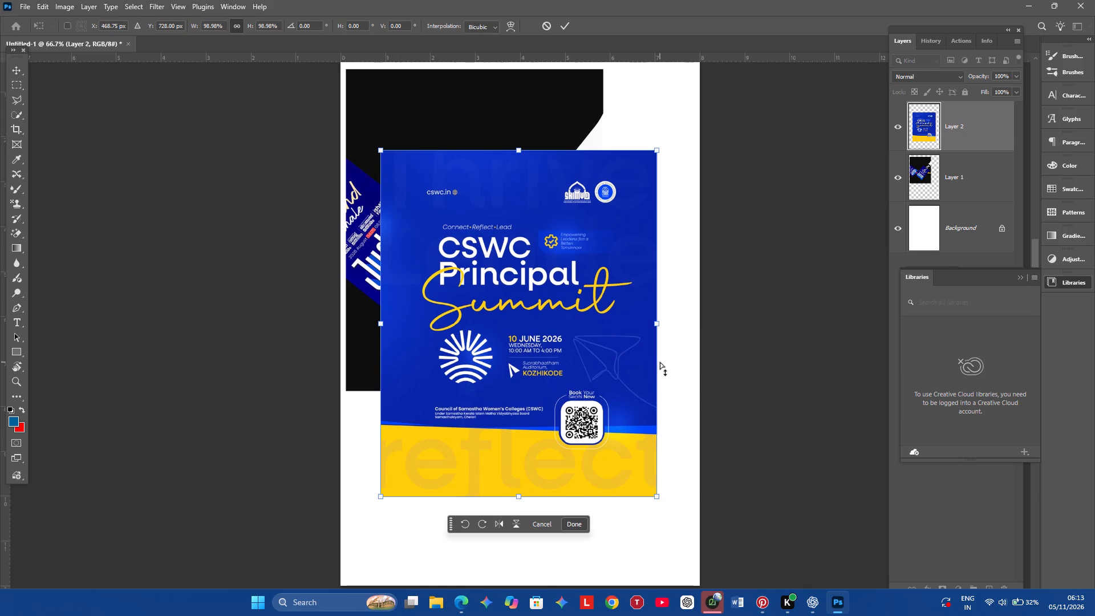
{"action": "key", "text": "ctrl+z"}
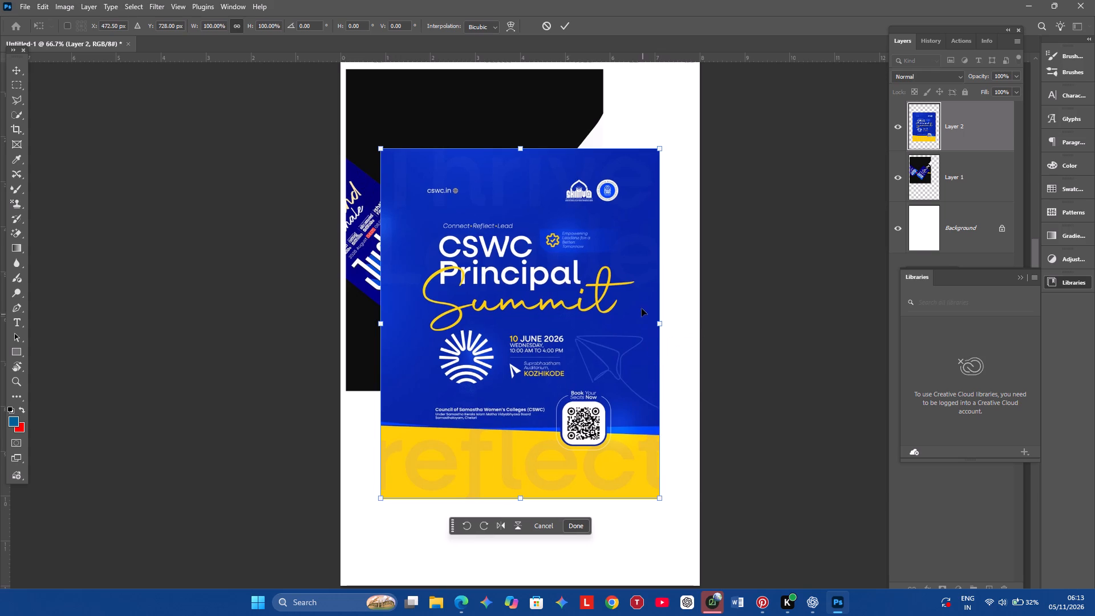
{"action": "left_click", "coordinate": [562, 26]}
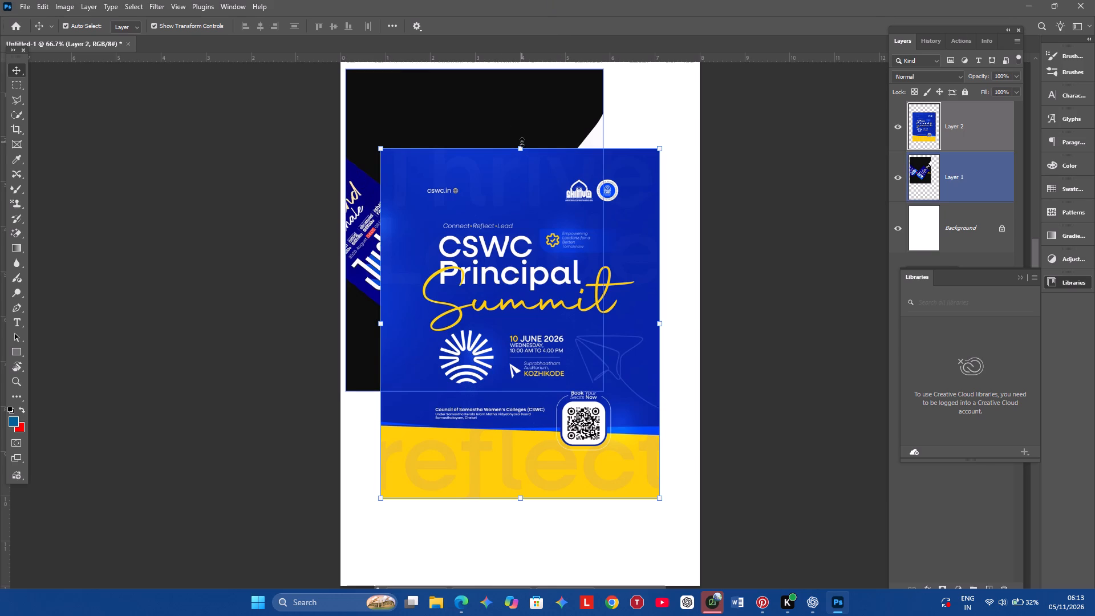
Scale the CSWC Principal Summit poster to about 63% and place it in the page's lower-left area.
{"action": "left_click_drag", "start_coordinate": [522, 142], "coordinate": [557, 332]}
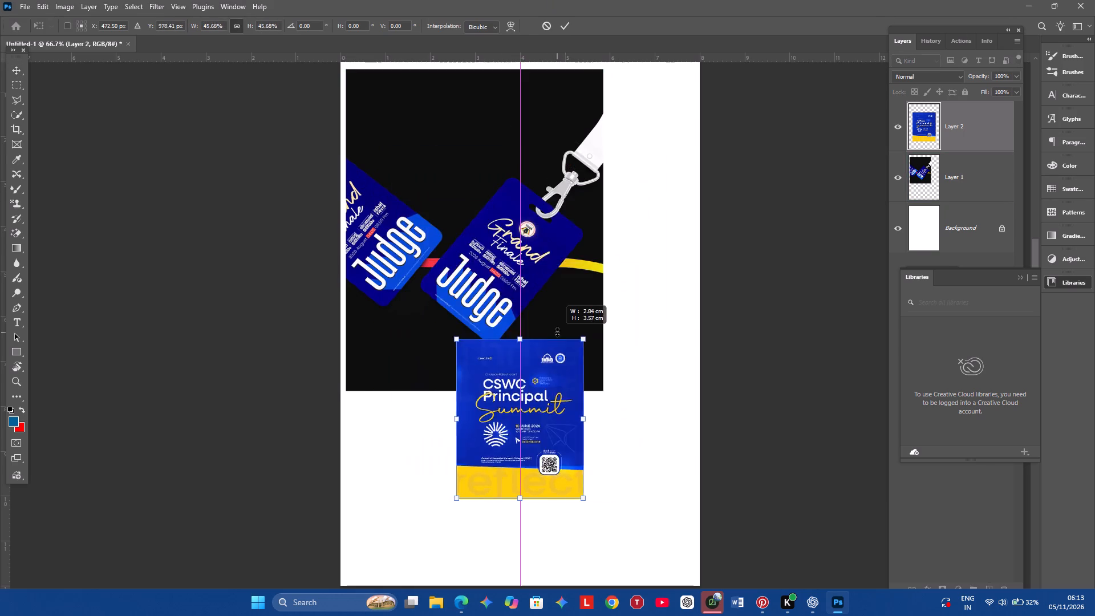
{"action": "left_click_drag", "start_coordinate": [557, 332], "coordinate": [573, 272]}
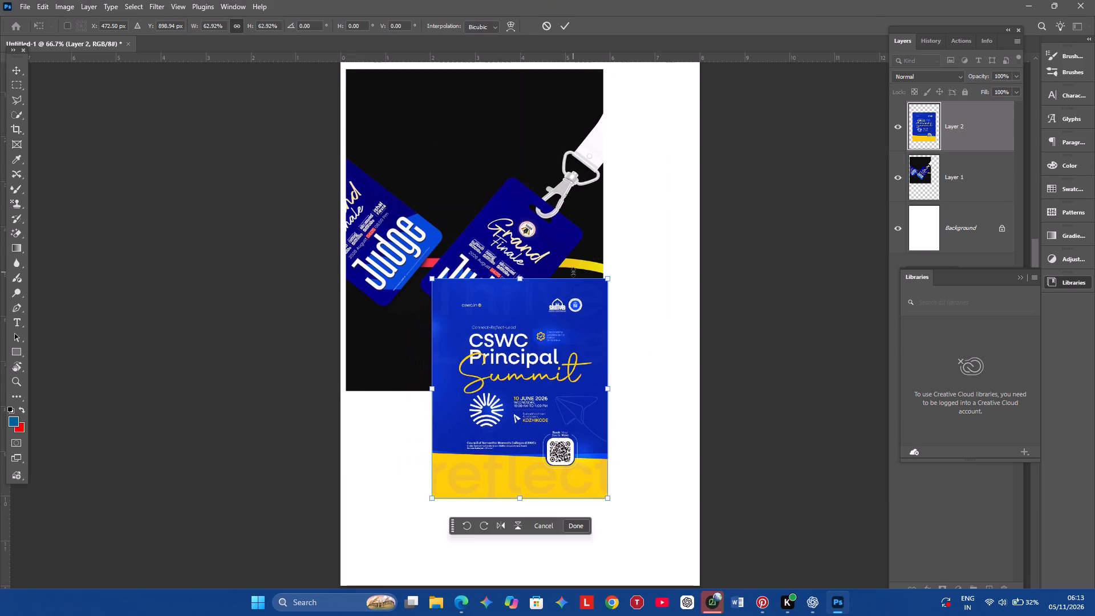
{"action": "left_click", "coordinate": [768, 305]}
{"action": "left_click_drag", "start_coordinate": [547, 430], "coordinate": [479, 515]}
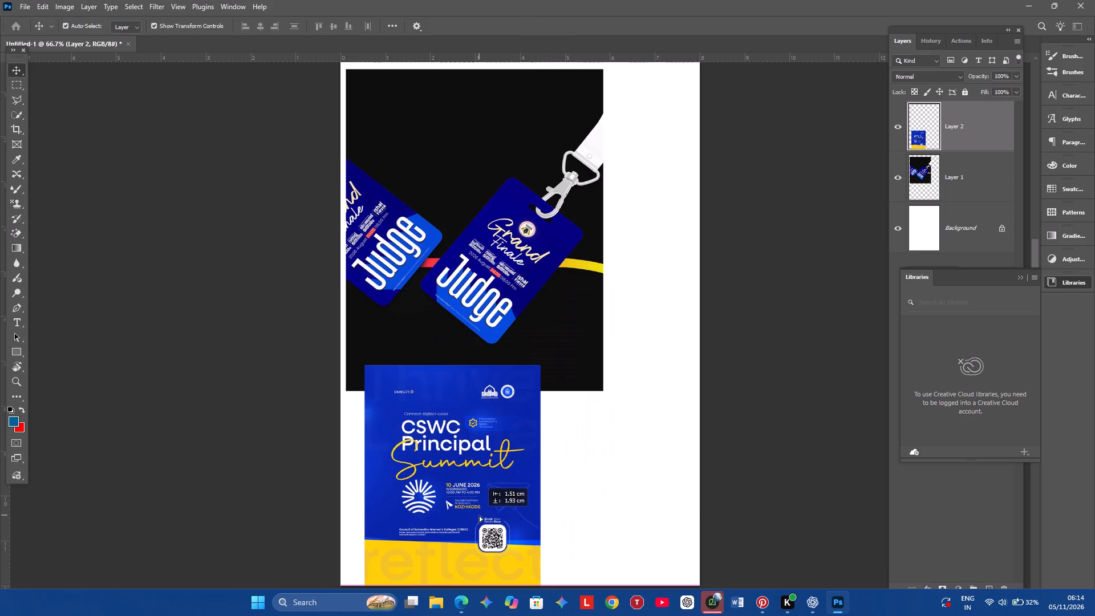
{"action": "left_click_drag", "start_coordinate": [479, 515], "coordinate": [470, 500]}
{"action": "left_click", "coordinate": [654, 301]}
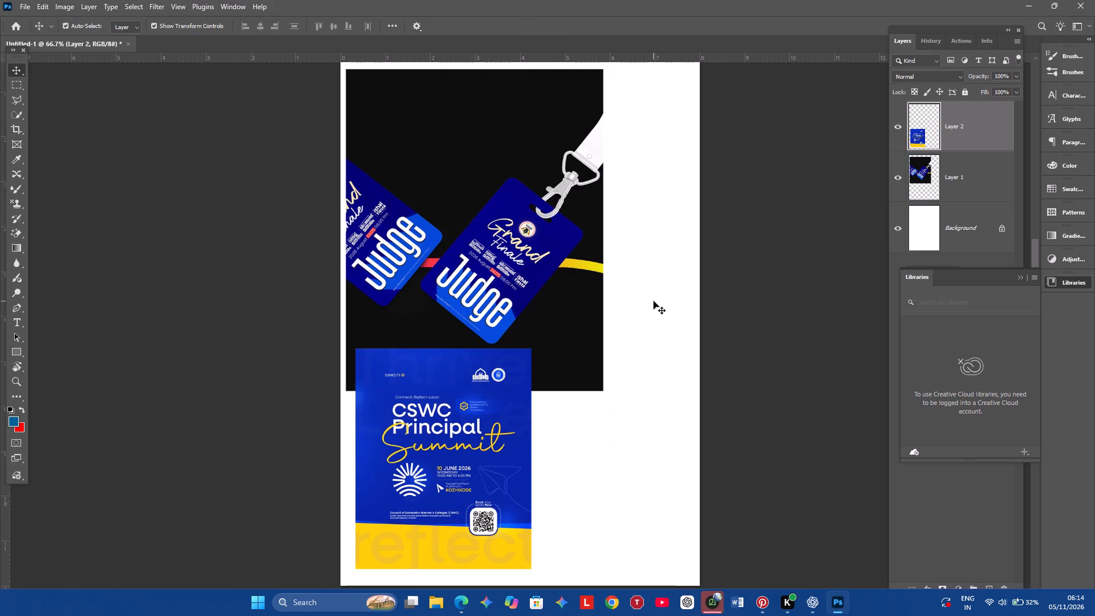
Scale the Judge badge image to about 67.5% and place it just above the CSWC Principal Summit poster, matching the poster's width.
{"action": "scroll", "coordinate": [551, 451], "scroll_direction": "down", "scroll_amount": 1}
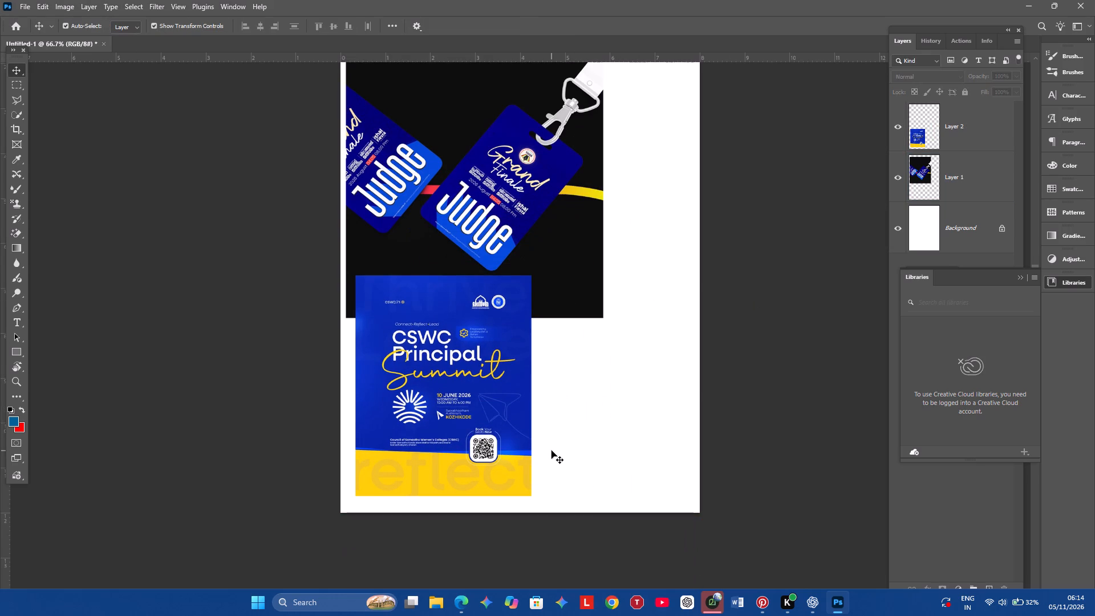
{"action": "scroll", "coordinate": [551, 451], "scroll_direction": "down", "scroll_amount": 2}
{"action": "left_click", "coordinate": [575, 226]}
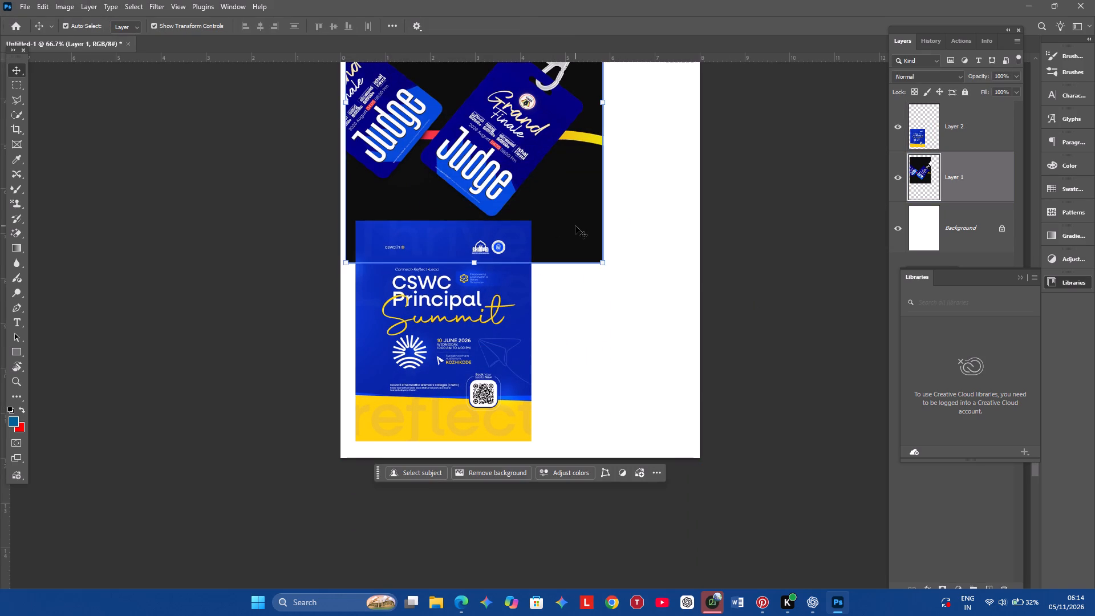
{"action": "left_click_drag", "start_coordinate": [605, 264], "coordinate": [547, 188]}
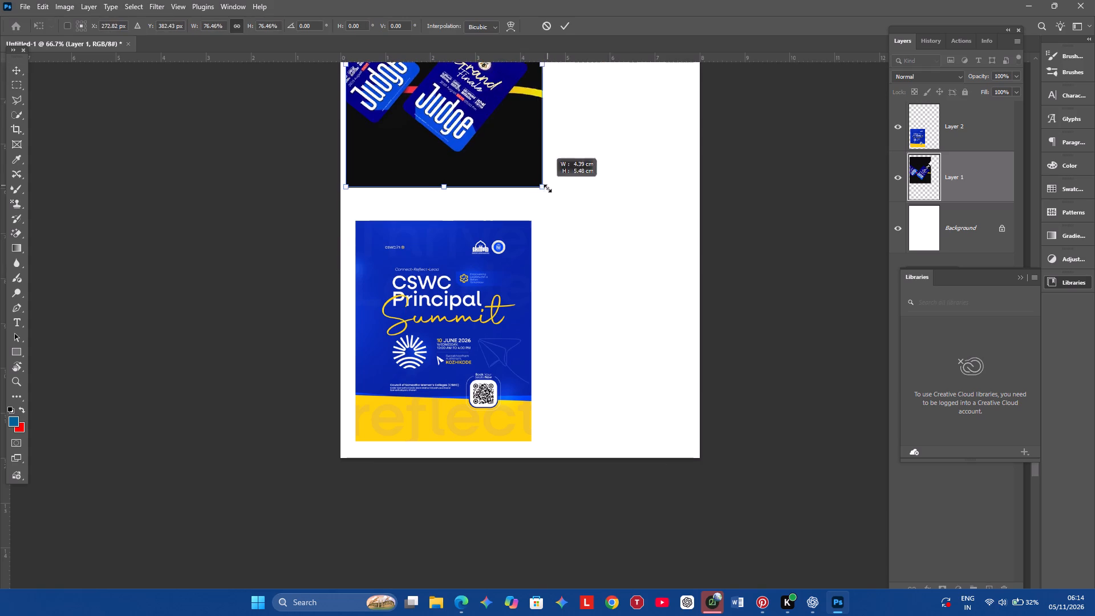
{"action": "left_click_drag", "start_coordinate": [547, 188], "coordinate": [540, 194]}
{"action": "left_click_drag", "start_coordinate": [484, 155], "coordinate": [502, 177]}
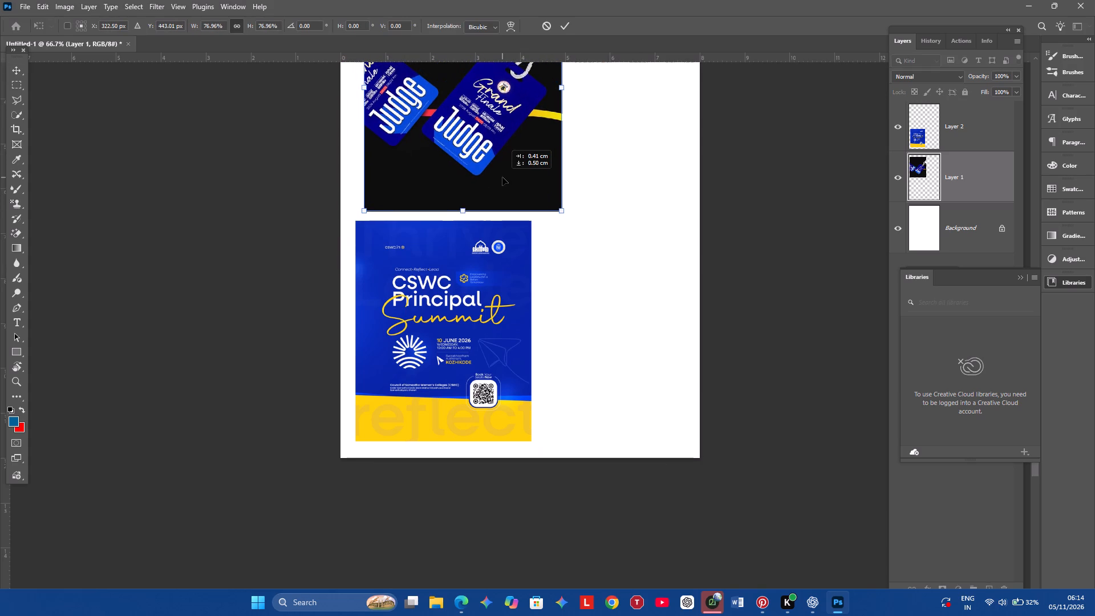
{"action": "left_click_drag", "start_coordinate": [502, 177], "coordinate": [496, 177]}
{"action": "left_click_drag", "start_coordinate": [553, 211], "coordinate": [518, 193]}
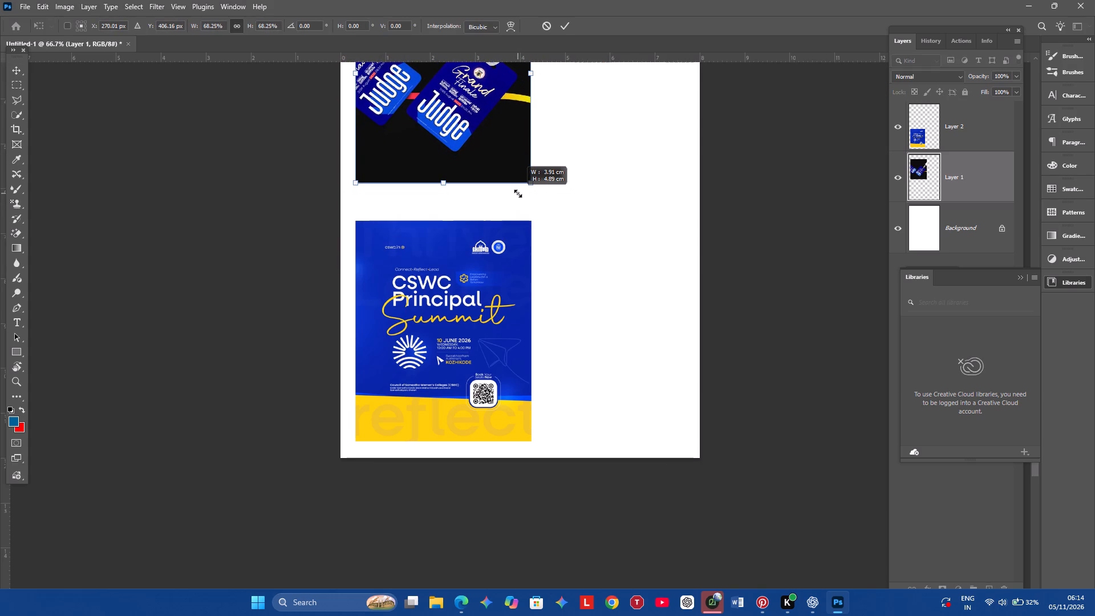
{"action": "left_click_drag", "start_coordinate": [518, 193], "coordinate": [517, 192]}
{"action": "left_click_drag", "start_coordinate": [509, 141], "coordinate": [512, 160]}
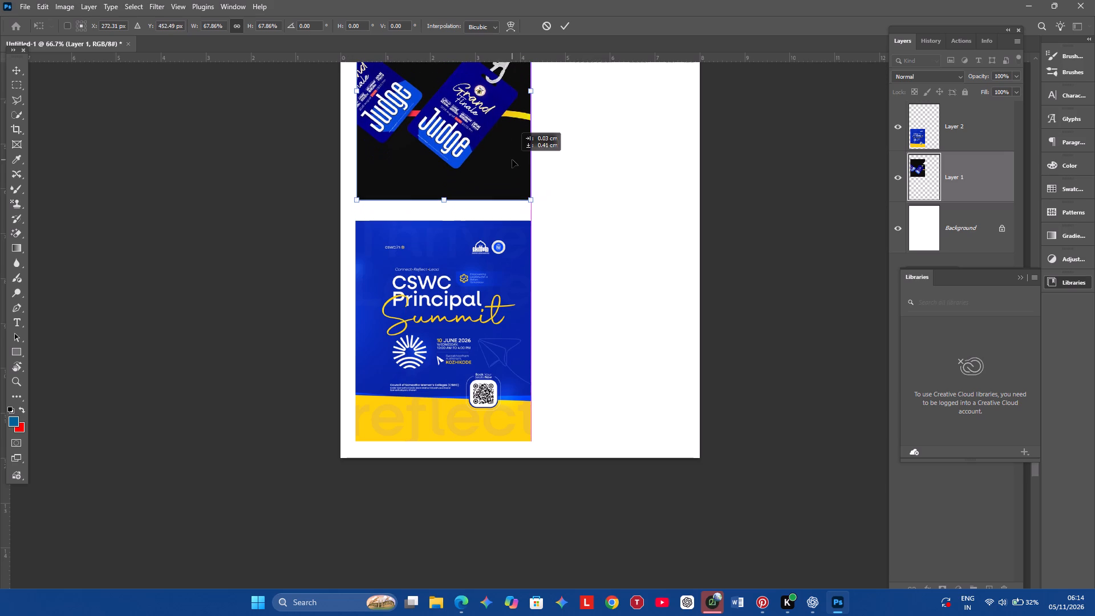
{"action": "left_click_drag", "start_coordinate": [512, 160], "coordinate": [512, 171]}
{"action": "left_click_drag", "start_coordinate": [533, 212], "coordinate": [528, 216]}
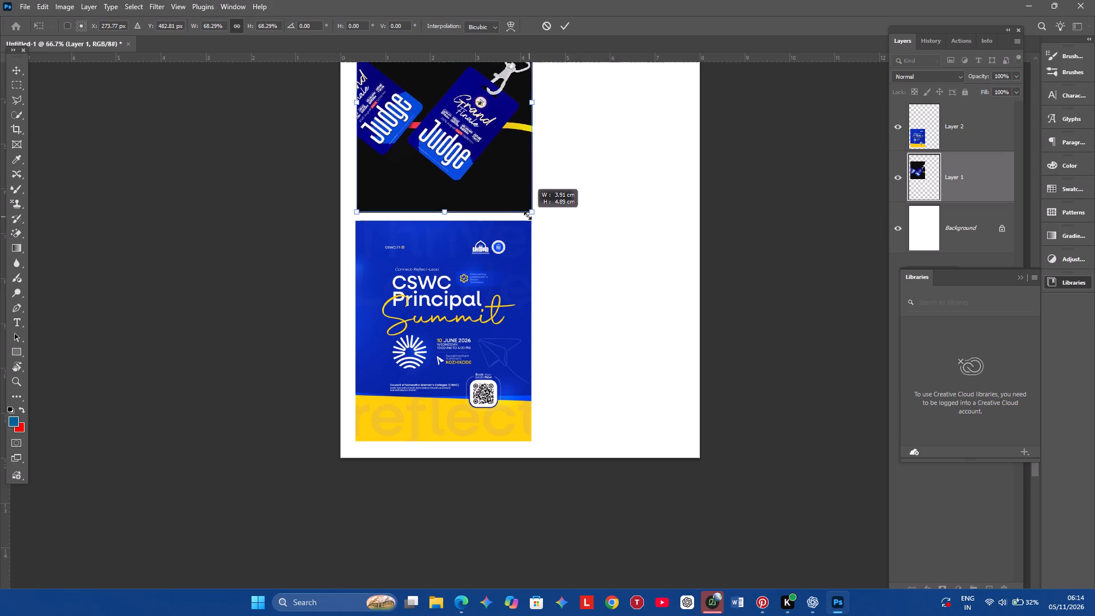
{"action": "left_click_drag", "start_coordinate": [528, 216], "coordinate": [527, 215]}
{"action": "double_click", "coordinate": [566, 30]}
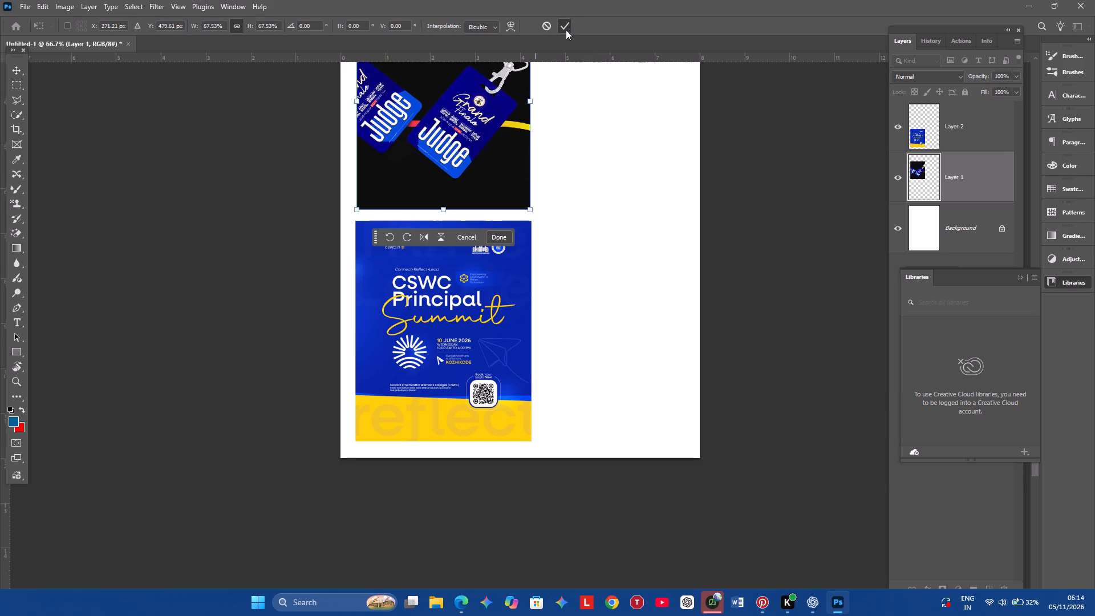
{"action": "left_click", "coordinate": [671, 237]}
Select the badge image and the CSWC Principal Summit poster together and move them up the page by about 0.5 cm.
{"action": "scroll", "coordinate": [671, 237], "scroll_direction": "up", "scroll_amount": 4}
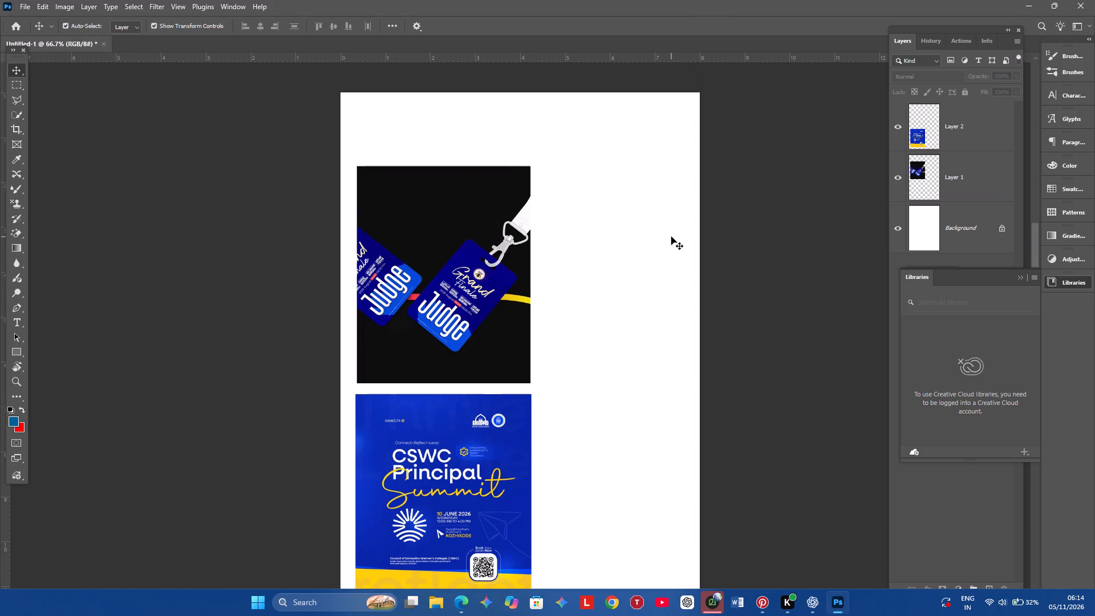
{"action": "scroll", "coordinate": [671, 237], "scroll_direction": "up", "scroll_amount": 2}
{"action": "scroll", "coordinate": [665, 242], "scroll_direction": "down", "scroll_amount": 1}
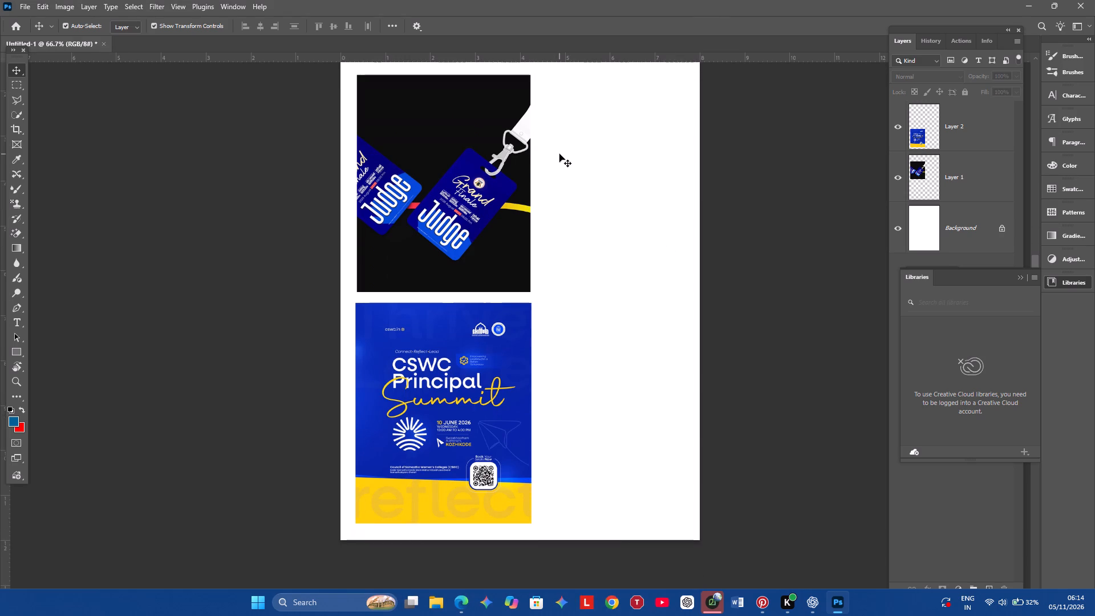
{"action": "left_click_drag", "start_coordinate": [559, 154], "coordinate": [466, 505]}
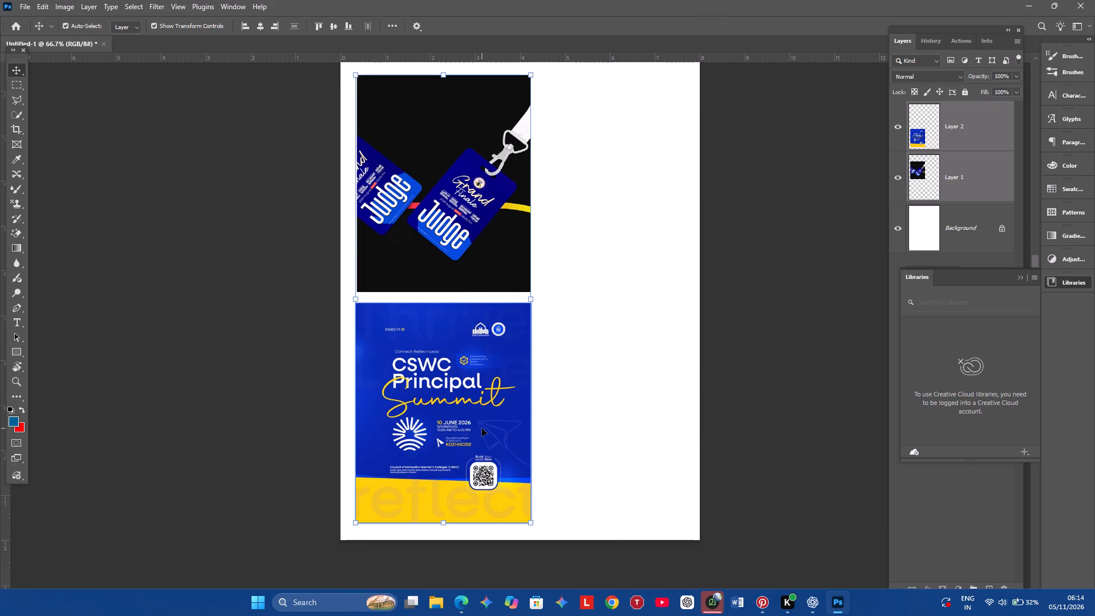
{"action": "left_click_drag", "start_coordinate": [482, 428], "coordinate": [484, 407]}
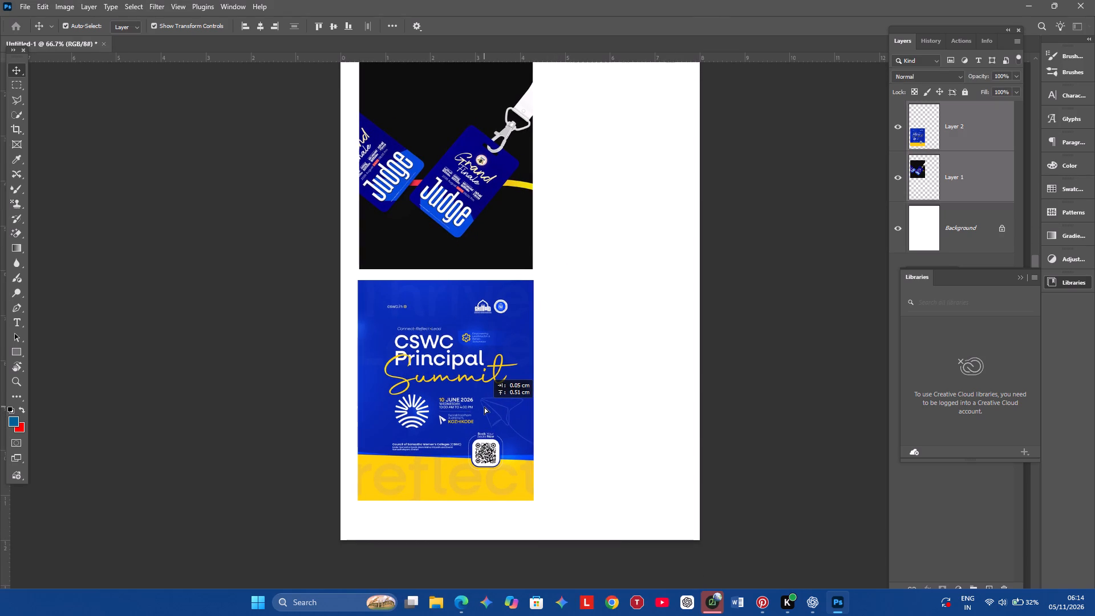
{"action": "left_click_drag", "start_coordinate": [484, 407], "coordinate": [484, 405]}
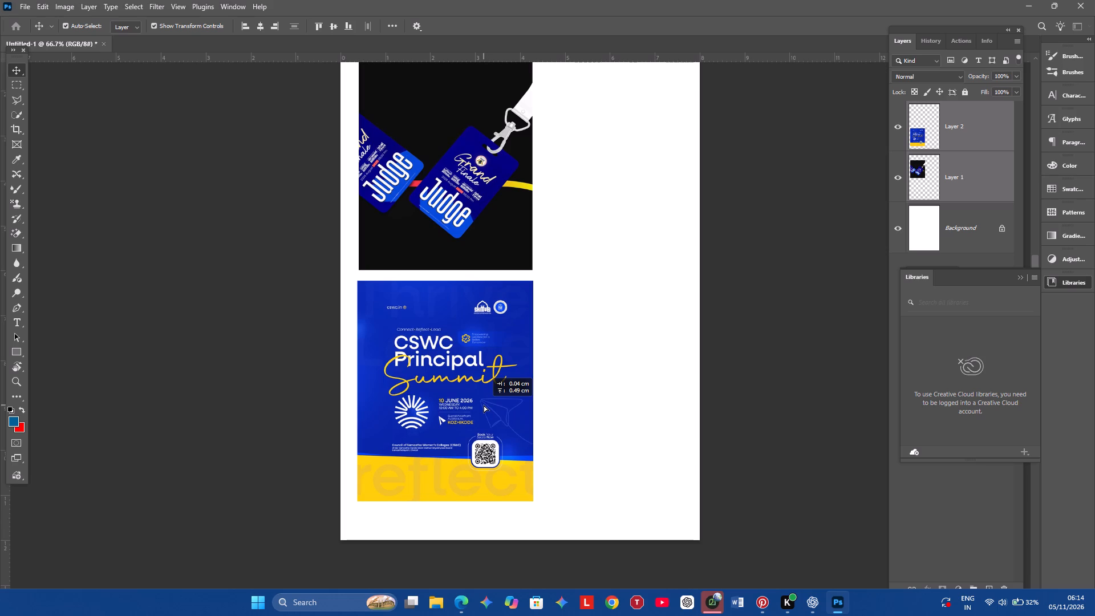
{"action": "left_click_drag", "start_coordinate": [484, 405], "coordinate": [482, 406]}
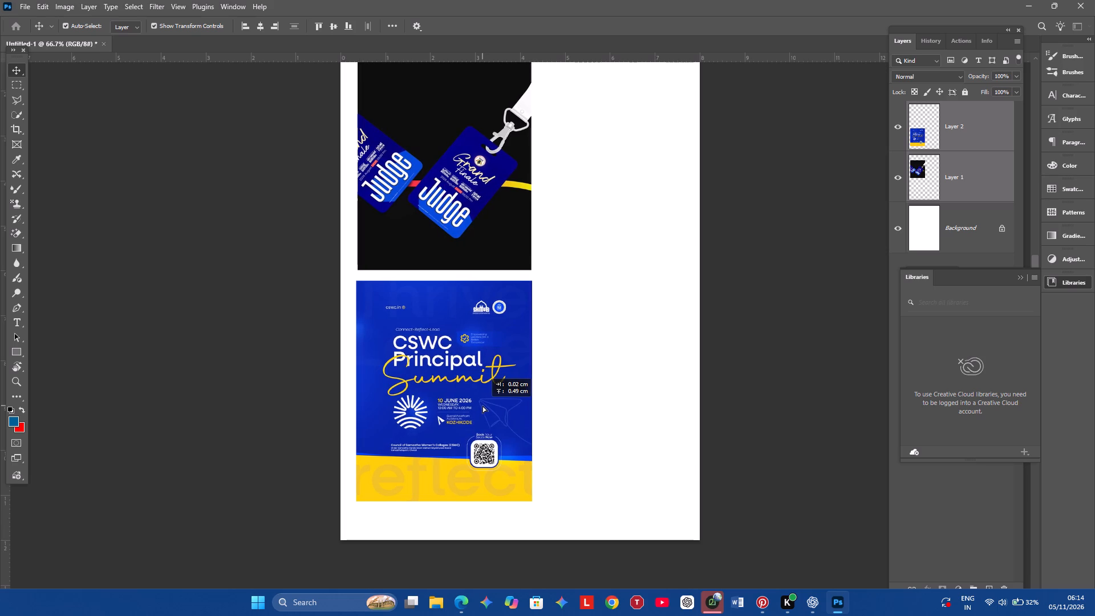
{"action": "left_click_drag", "start_coordinate": [482, 406], "coordinate": [482, 404]}
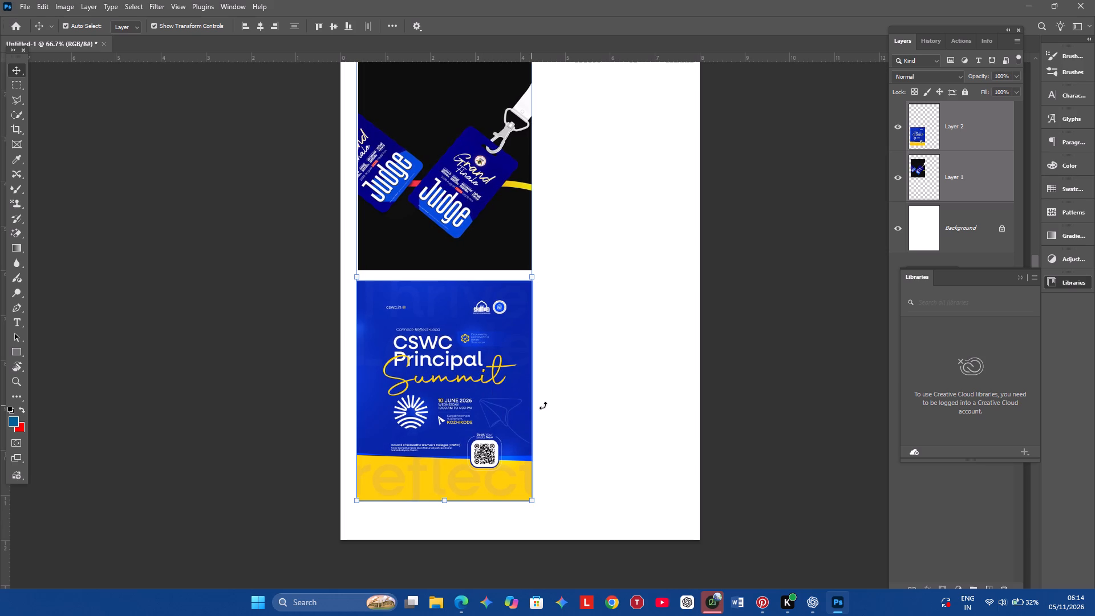
{"action": "left_click", "coordinate": [770, 421]}
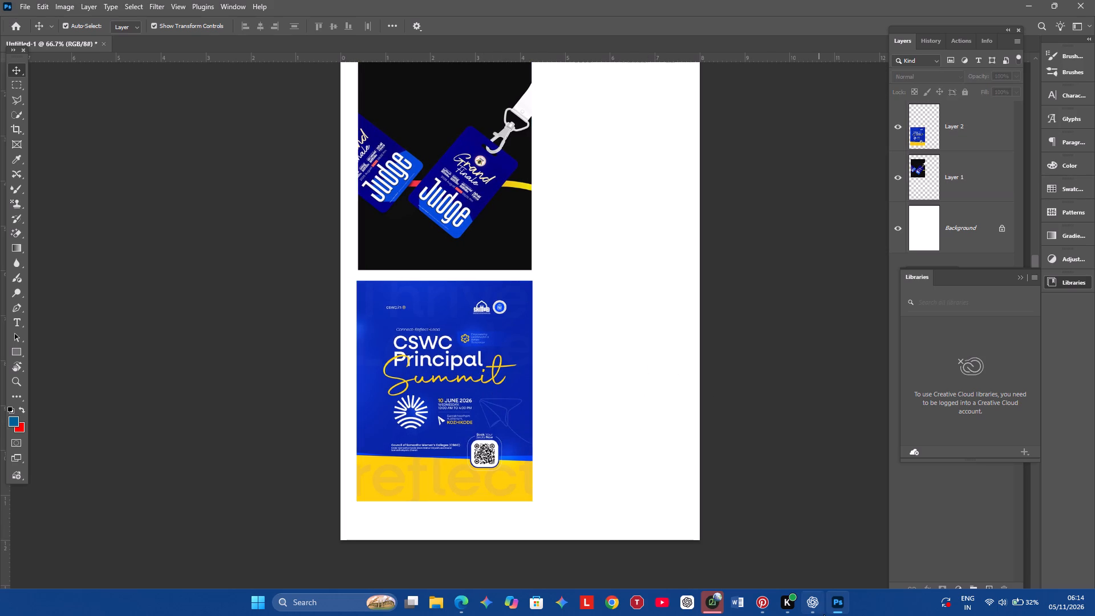
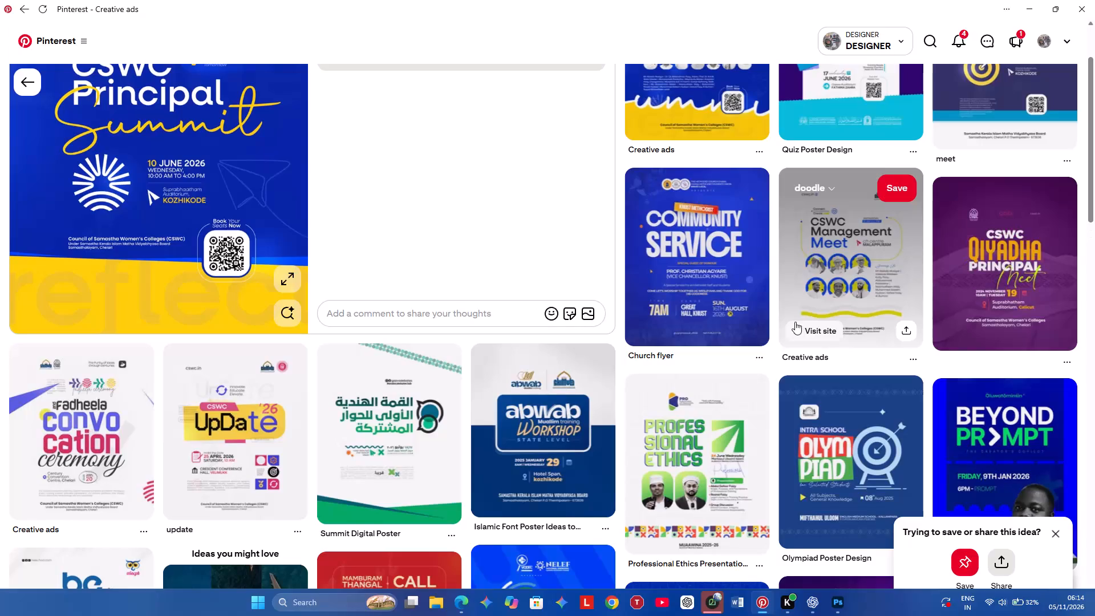
Look through Pinterest's related poster designs for more references, open the Youth Empowerment Flyer, and examine the designs similar to it.
{"action": "scroll", "coordinate": [795, 322], "scroll_direction": "down", "scroll_amount": 6}
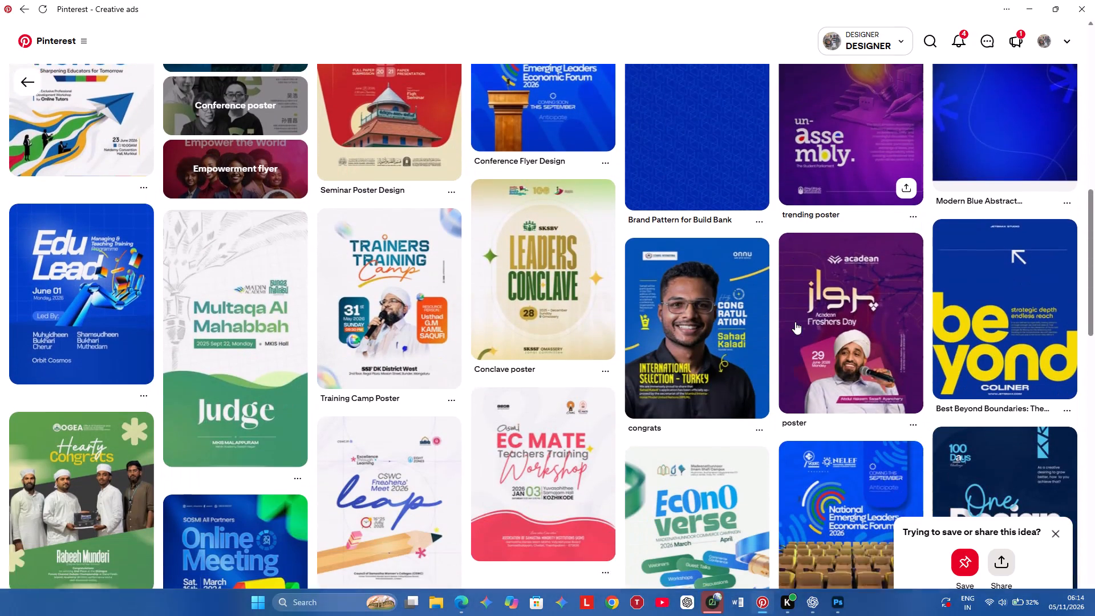
{"action": "scroll", "coordinate": [795, 322], "scroll_direction": "down", "scroll_amount": 5}
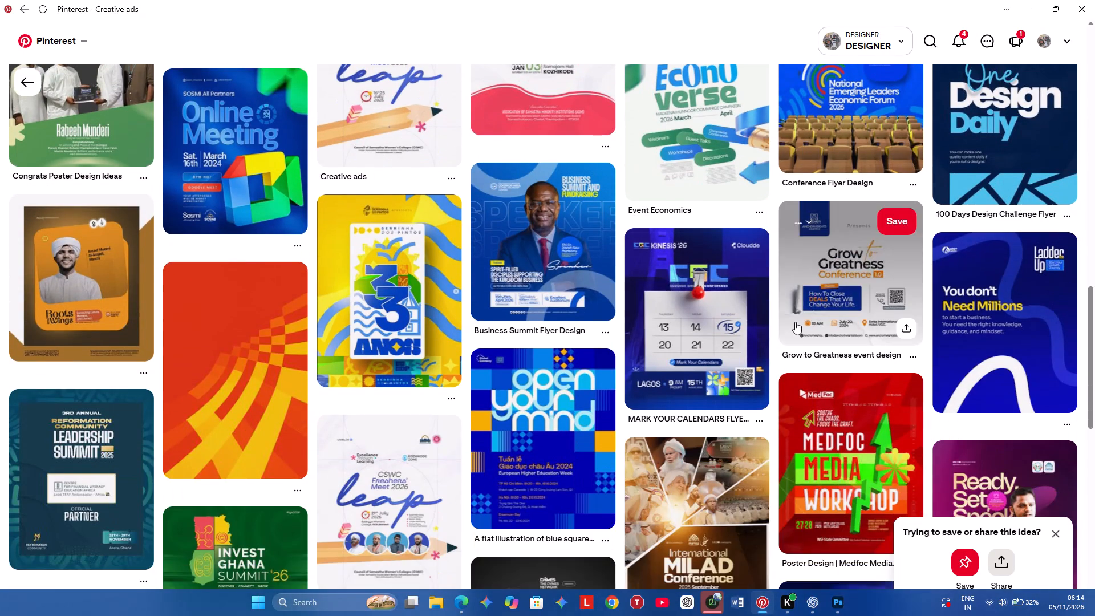
{"action": "scroll", "coordinate": [795, 322], "scroll_direction": "down", "scroll_amount": 4}
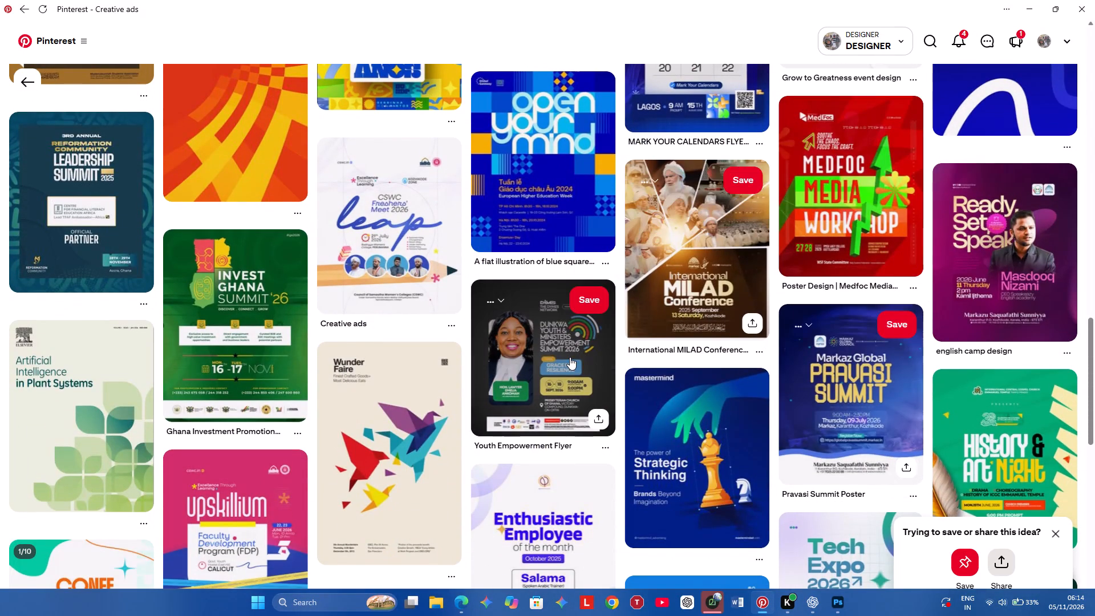
{"action": "left_click", "coordinate": [570, 357]}
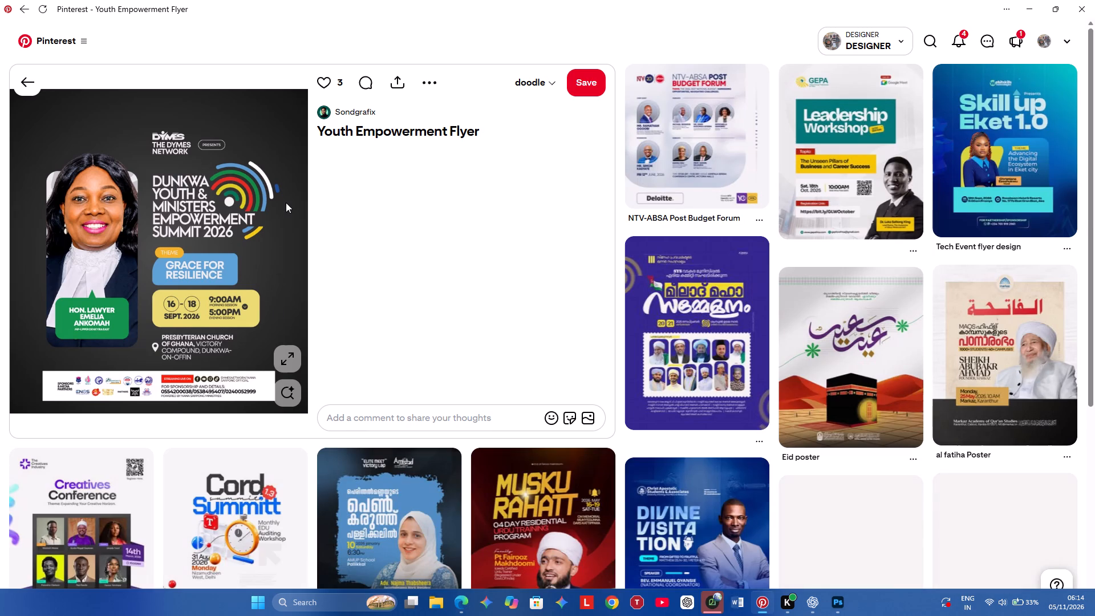
{"action": "scroll", "coordinate": [286, 202], "scroll_direction": "down", "scroll_amount": 4}
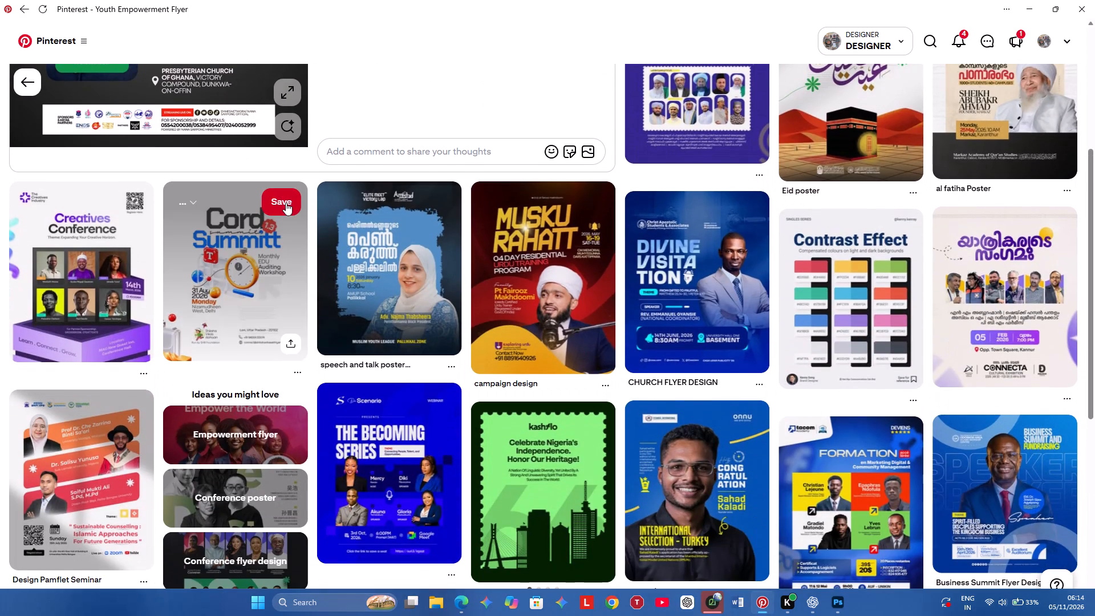
{"action": "scroll", "coordinate": [286, 202], "scroll_direction": "down", "scroll_amount": 6}
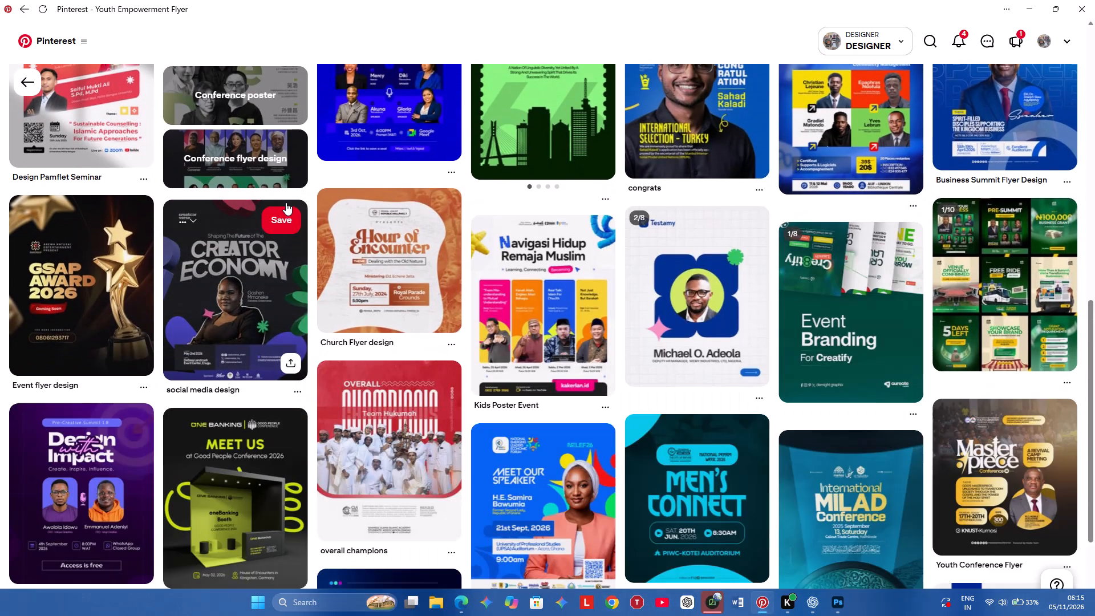
{"action": "scroll", "coordinate": [286, 202], "scroll_direction": "down", "scroll_amount": 4}
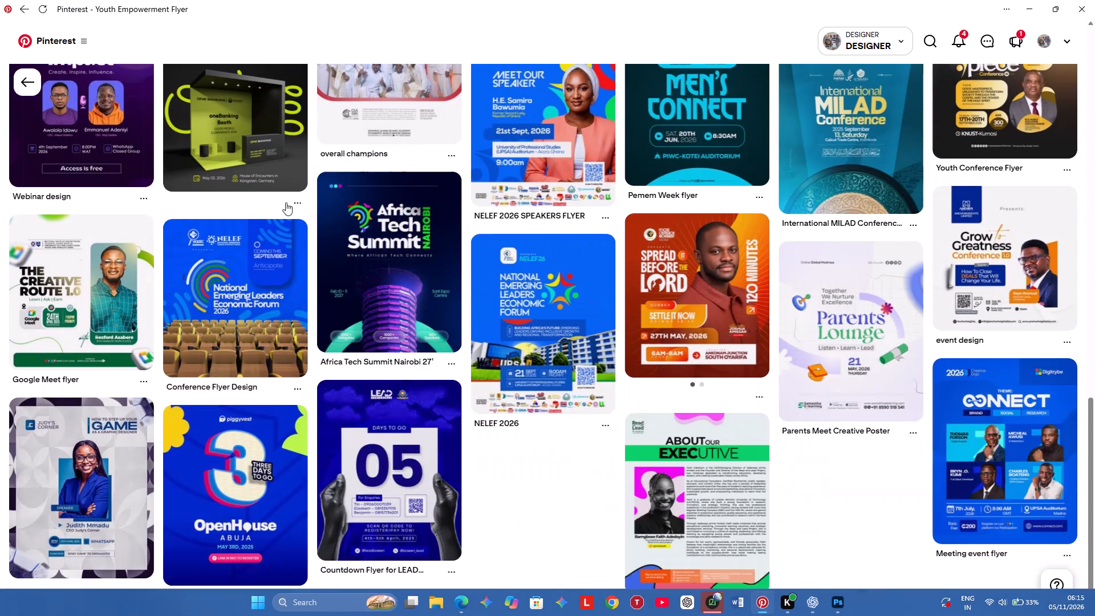
{"action": "scroll", "coordinate": [286, 202], "scroll_direction": "down", "scroll_amount": 5}
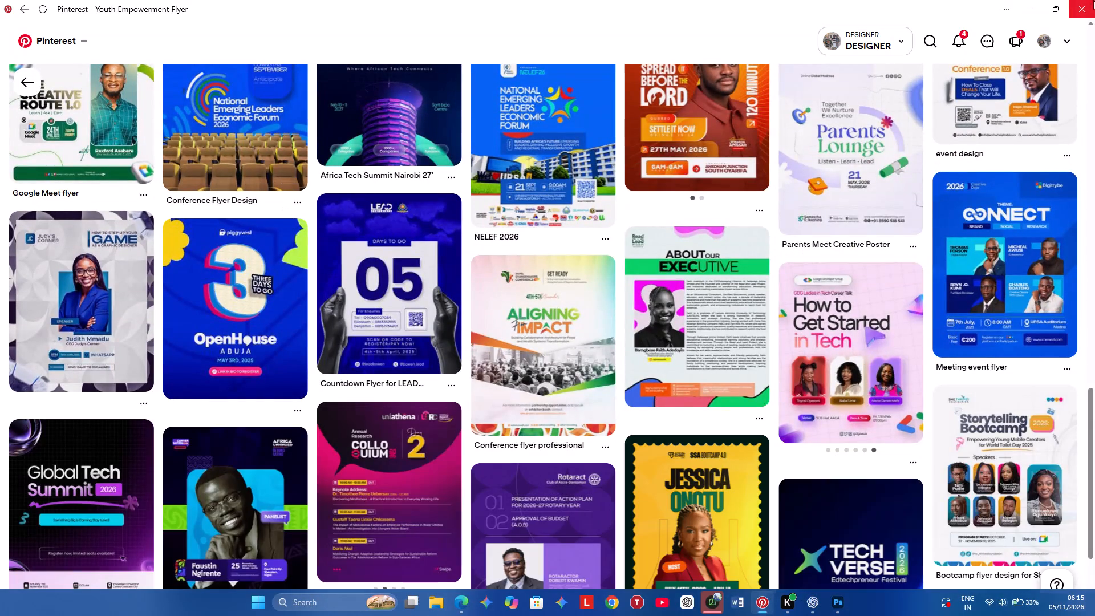
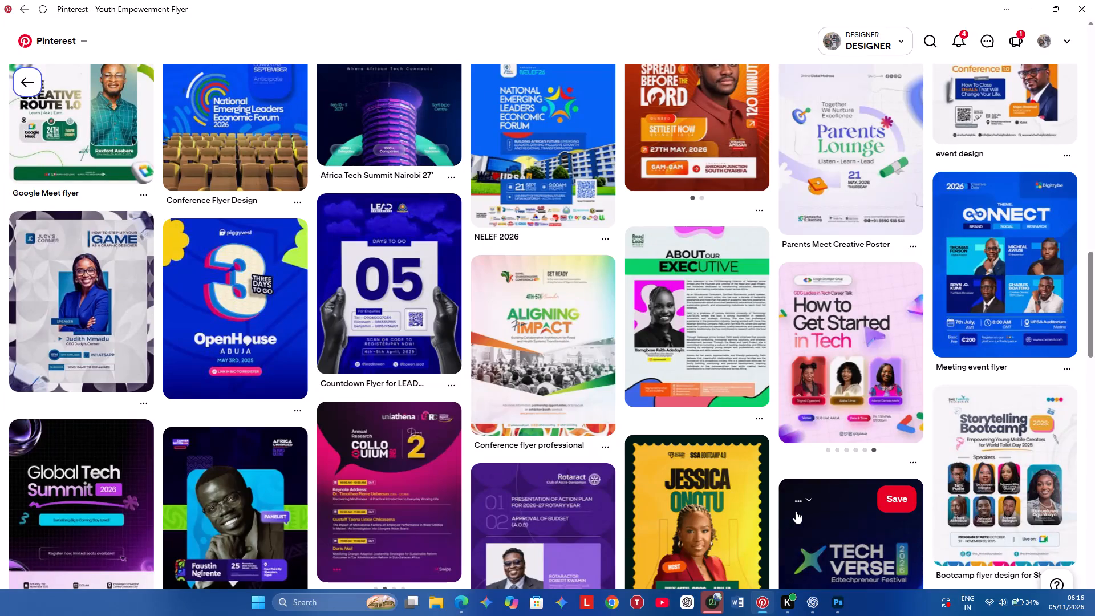
Look through more designs related to the Youth Empowerment Flyer, open the yellow-and-black magazine spread, and examine the layouts similar to it.
{"action": "scroll", "coordinate": [802, 514], "scroll_direction": "down", "scroll_amount": 3, "text": "shift"}
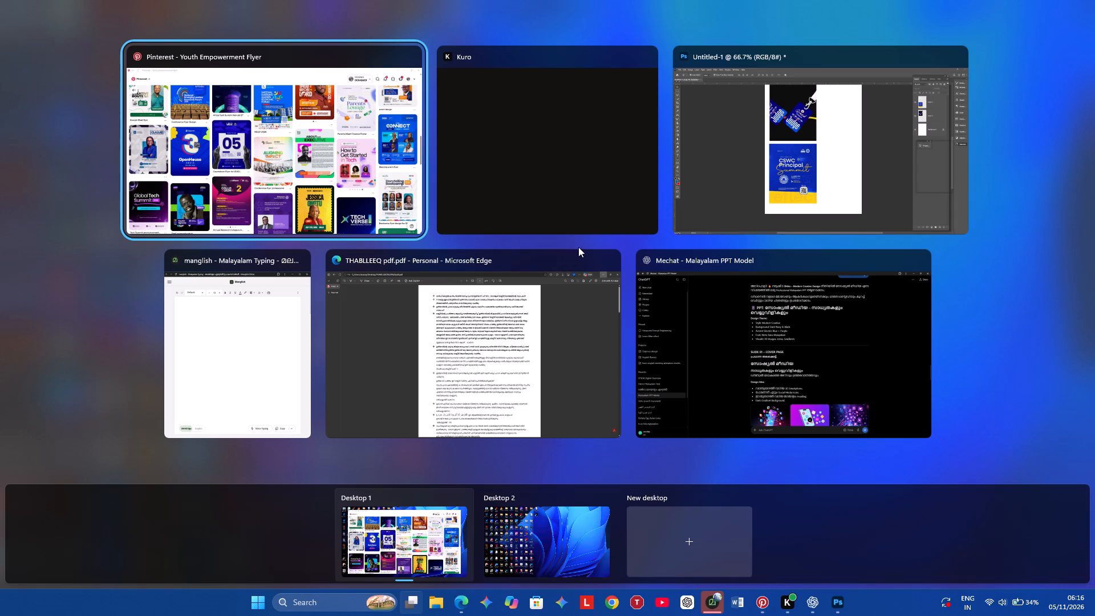
{"action": "left_click", "coordinate": [354, 148]}
{"action": "scroll", "coordinate": [544, 440], "scroll_direction": "down", "scroll_amount": 3}
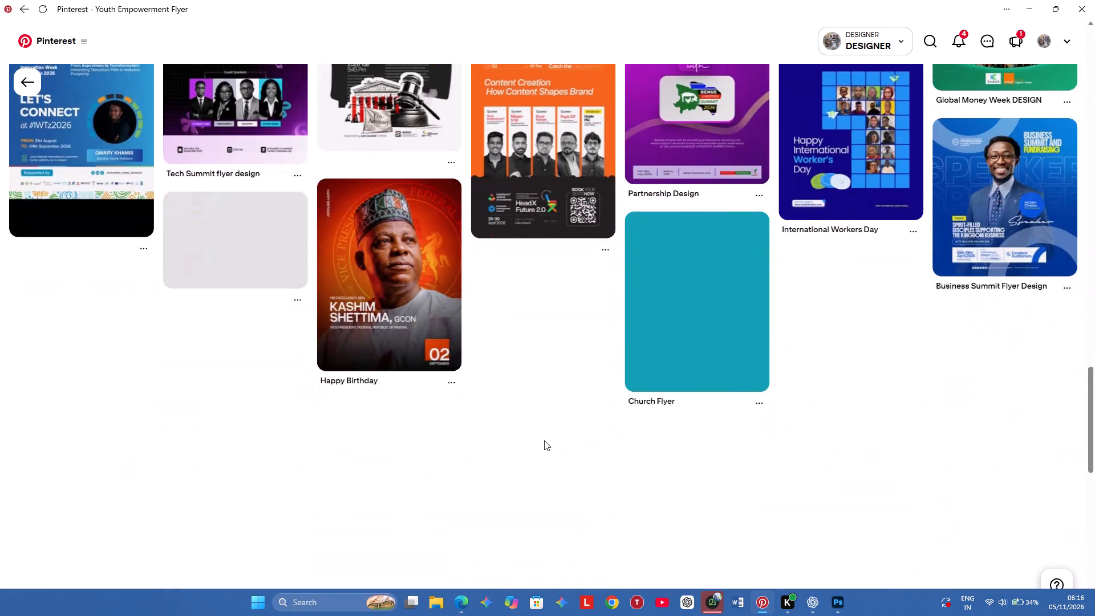
{"action": "scroll", "coordinate": [544, 440], "scroll_direction": "down", "scroll_amount": 6}
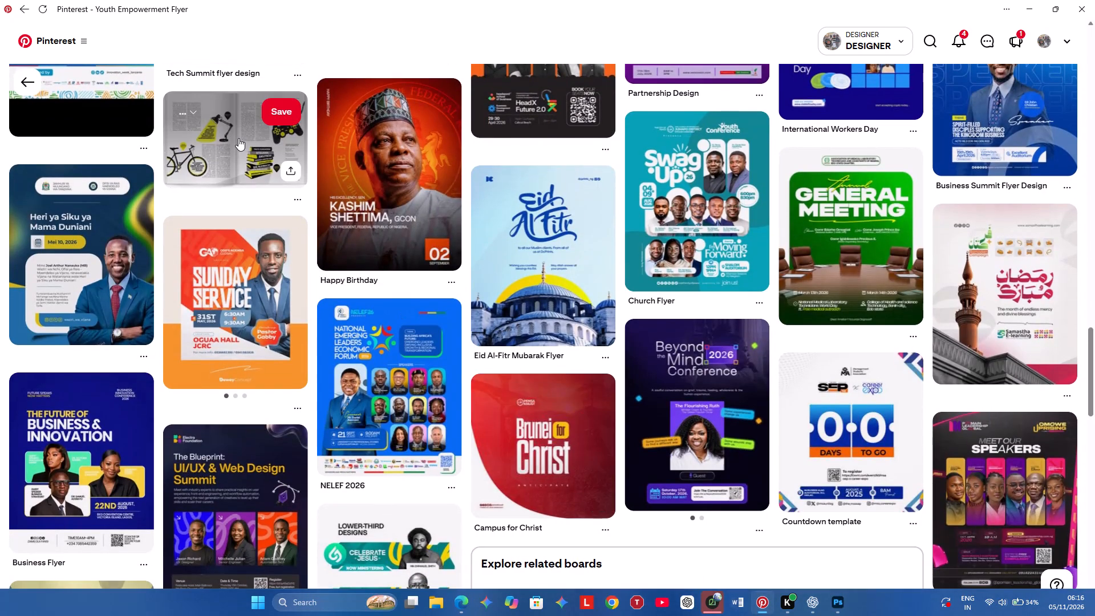
{"action": "left_click", "coordinate": [238, 138]}
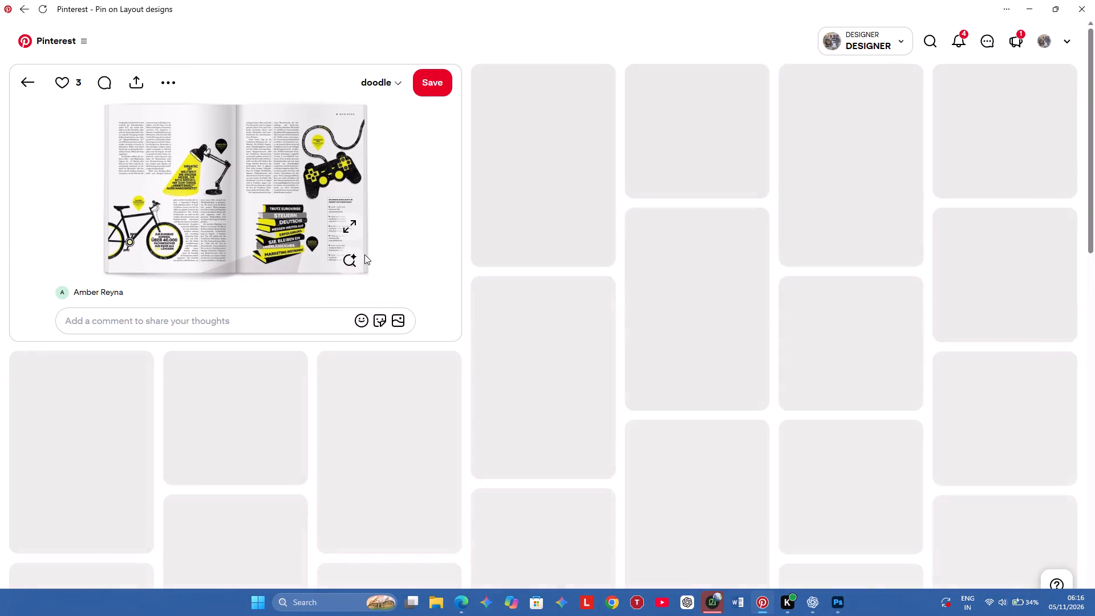
{"action": "left_click", "coordinate": [66, 79]}
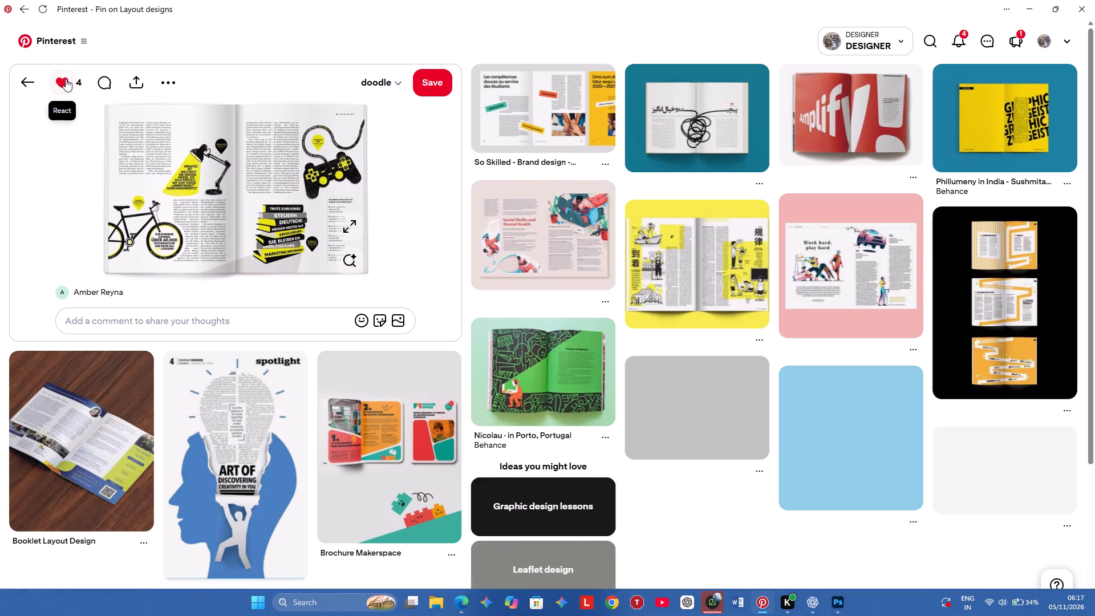
{"action": "left_click", "coordinate": [66, 79]}
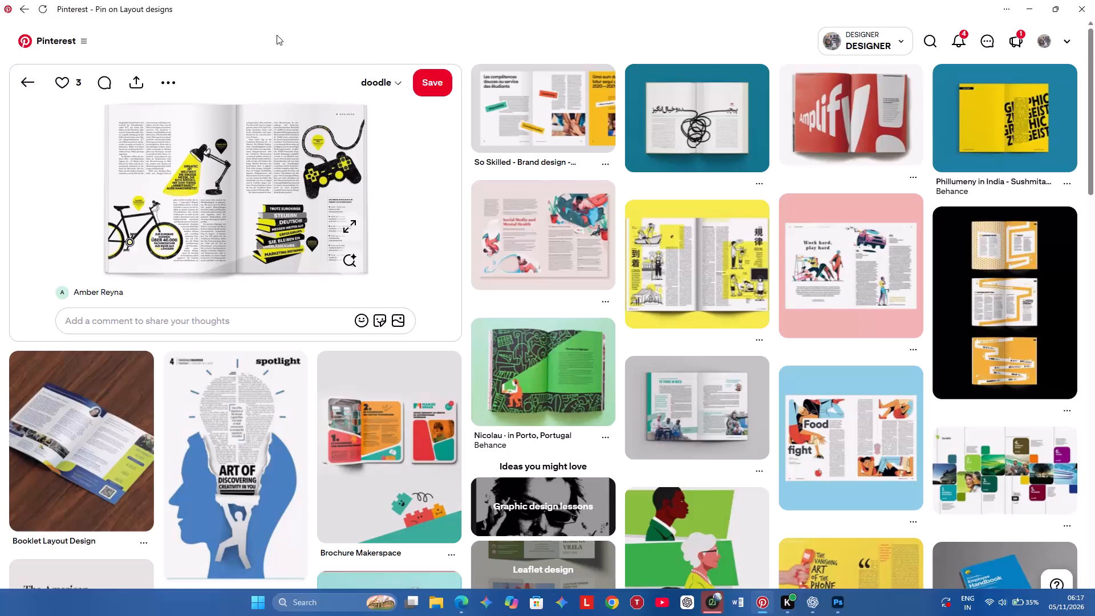
{"action": "scroll", "coordinate": [586, 228], "scroll_direction": "down", "scroll_amount": 2}
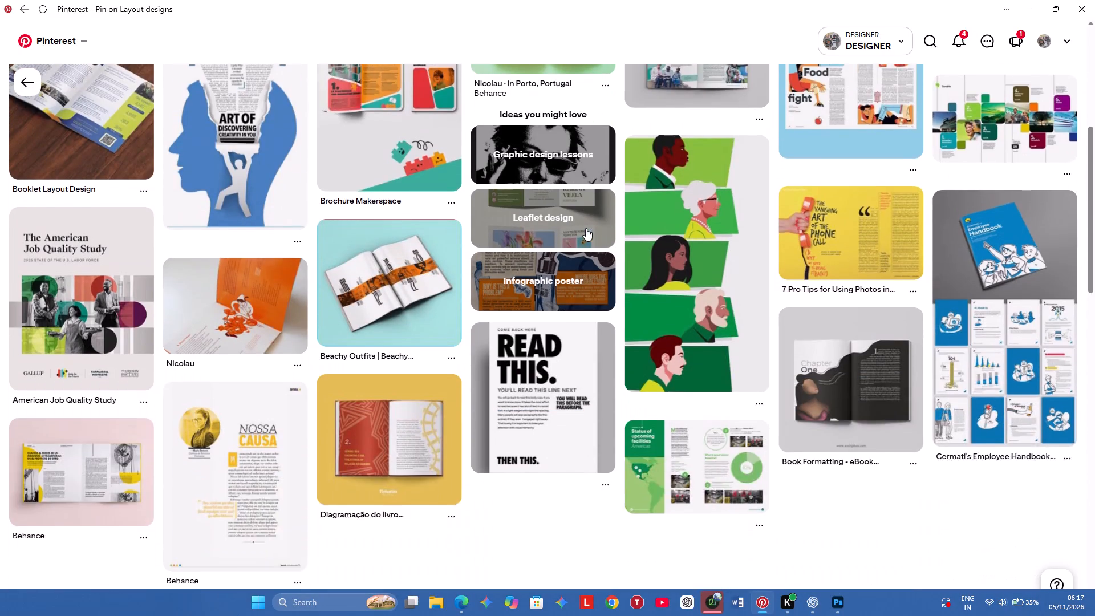
{"action": "scroll", "coordinate": [586, 228], "scroll_direction": "down", "scroll_amount": 2}
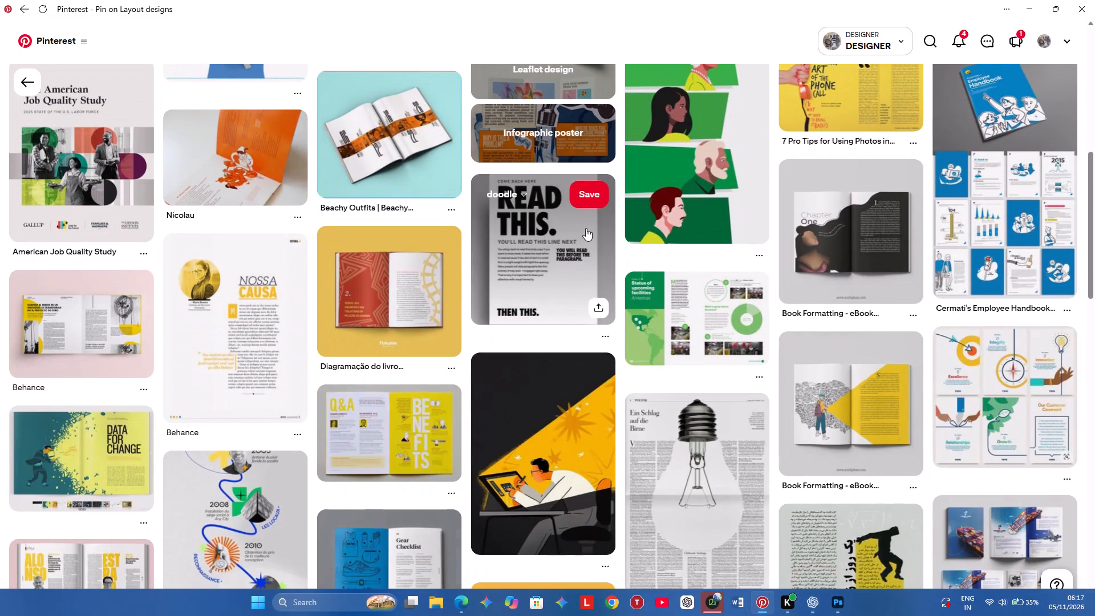
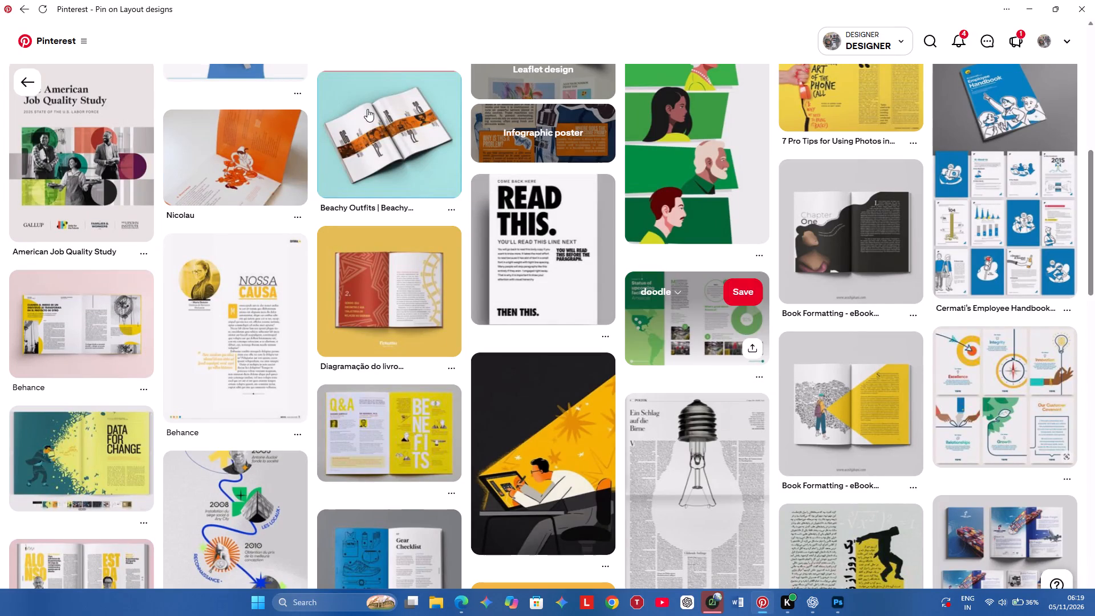
Leave the similar layouts, return to the Pinterest home feed and look over the suggested designs.
{"action": "left_click", "coordinate": [34, 76]}
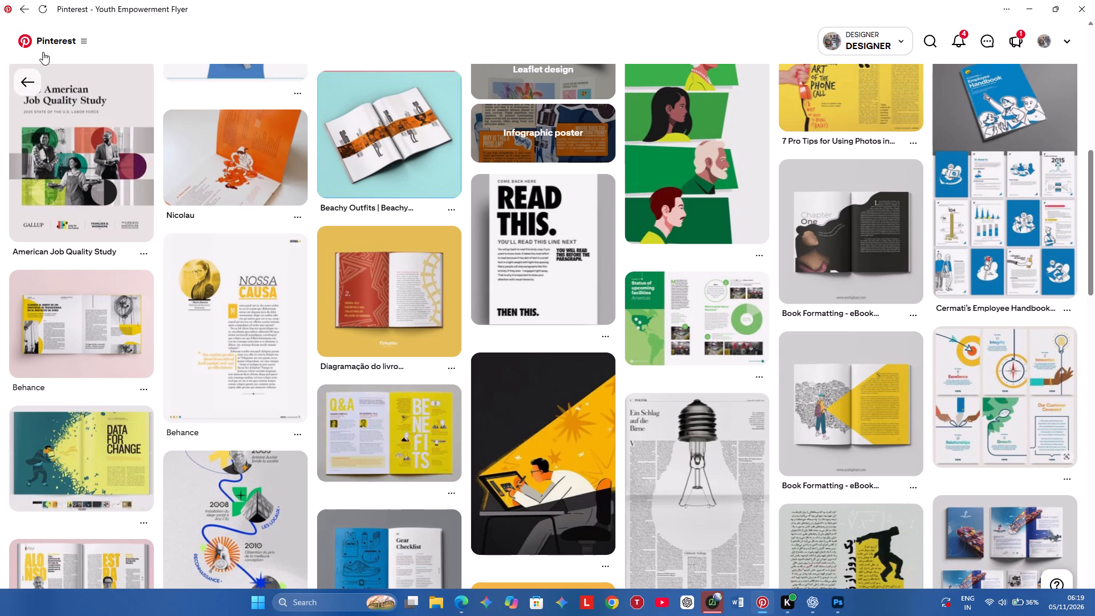
{"action": "left_click", "coordinate": [52, 45]}
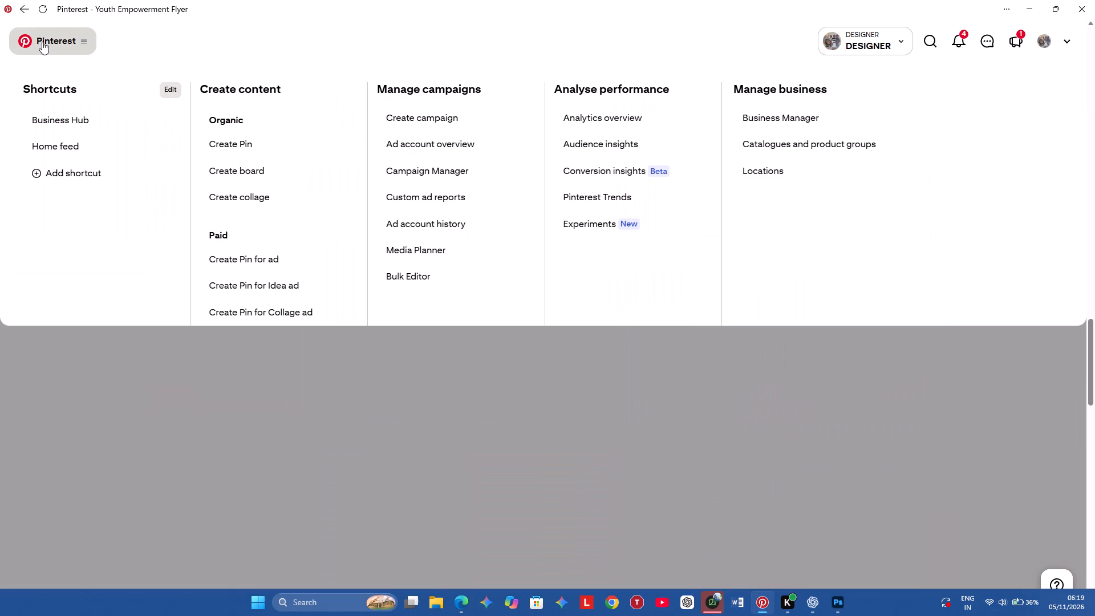
{"action": "left_click", "coordinate": [51, 144]}
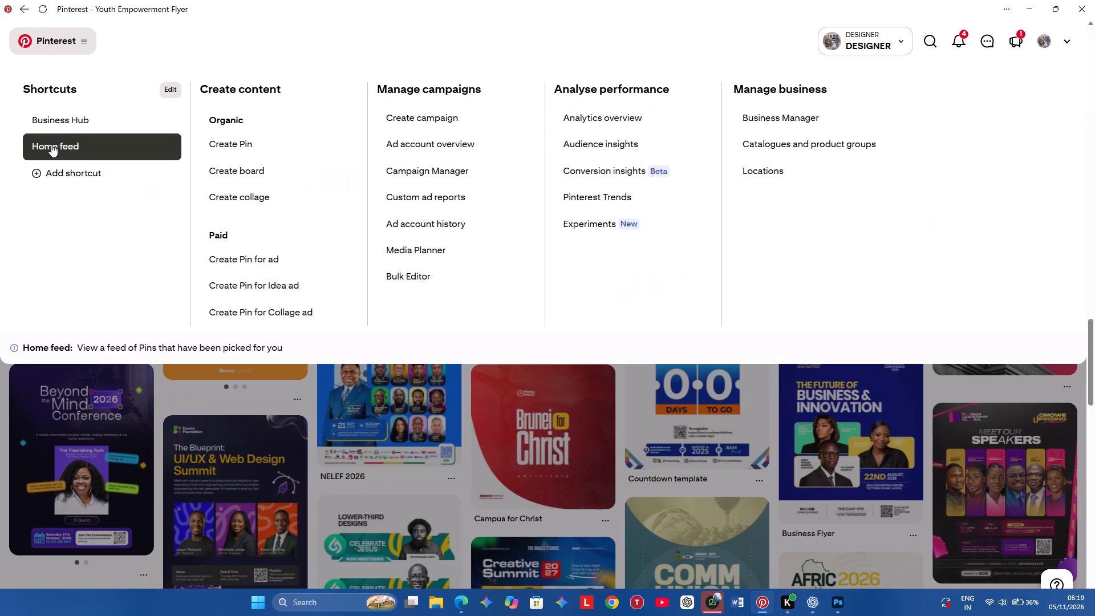
{"action": "left_click", "coordinate": [51, 144]}
{"action": "left_click", "coordinate": [51, 144]}
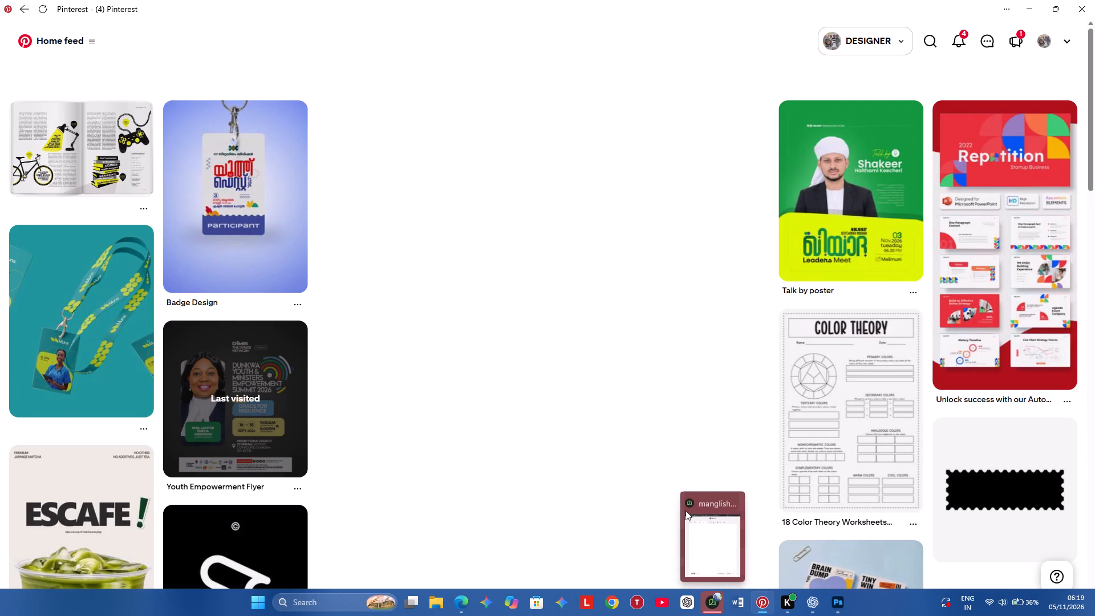
{"action": "scroll", "coordinate": [680, 475], "scroll_direction": "down", "scroll_amount": 7}
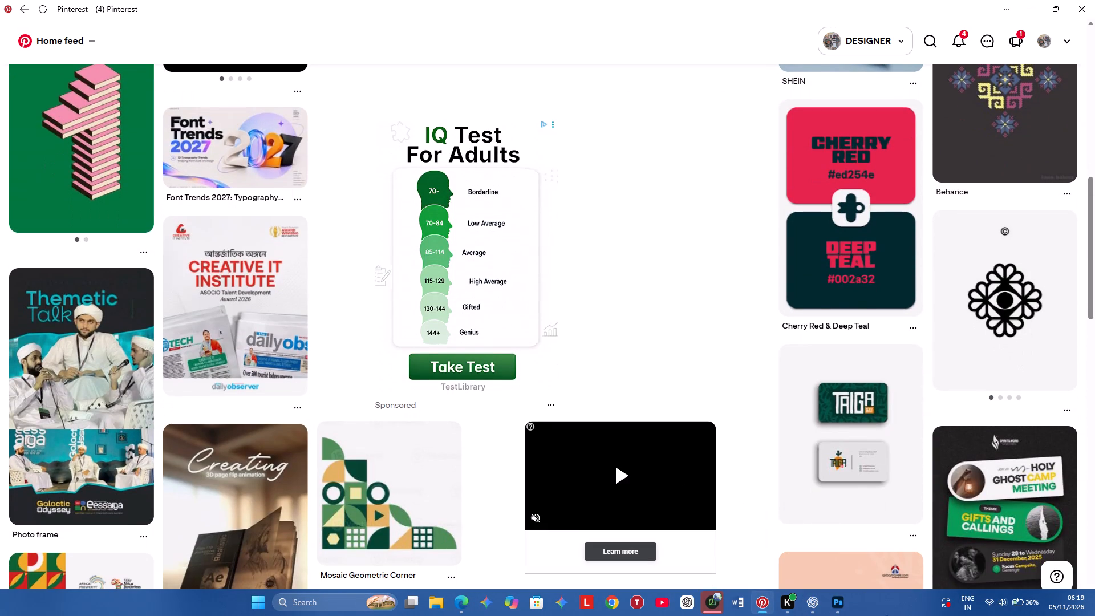
Switch to Photoshop and save the reference document as a PSD named "id card" in the meem folder on the Desktop.
{"action": "left_click", "coordinate": [838, 603]}
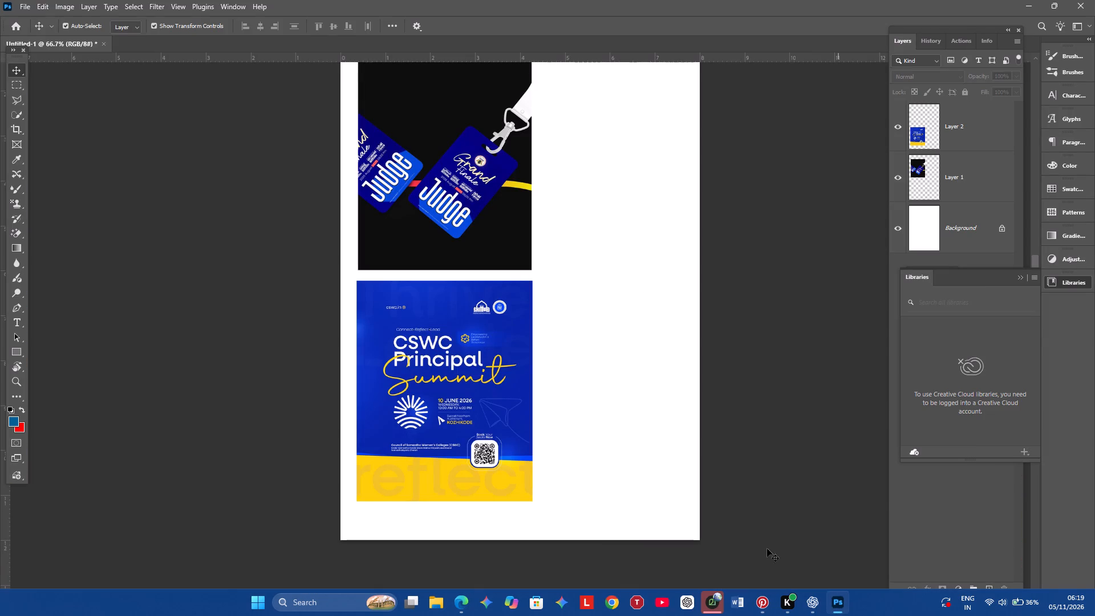
{"action": "scroll", "coordinate": [448, 323], "scroll_direction": "up", "scroll_amount": 2}
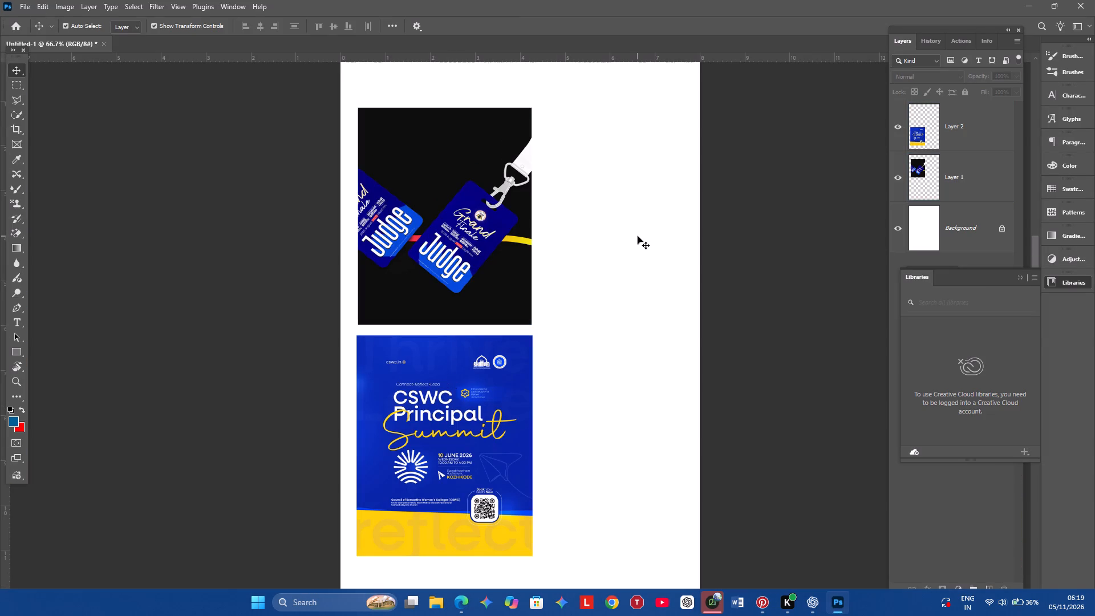
{"action": "key", "text": "ctrl+s"}
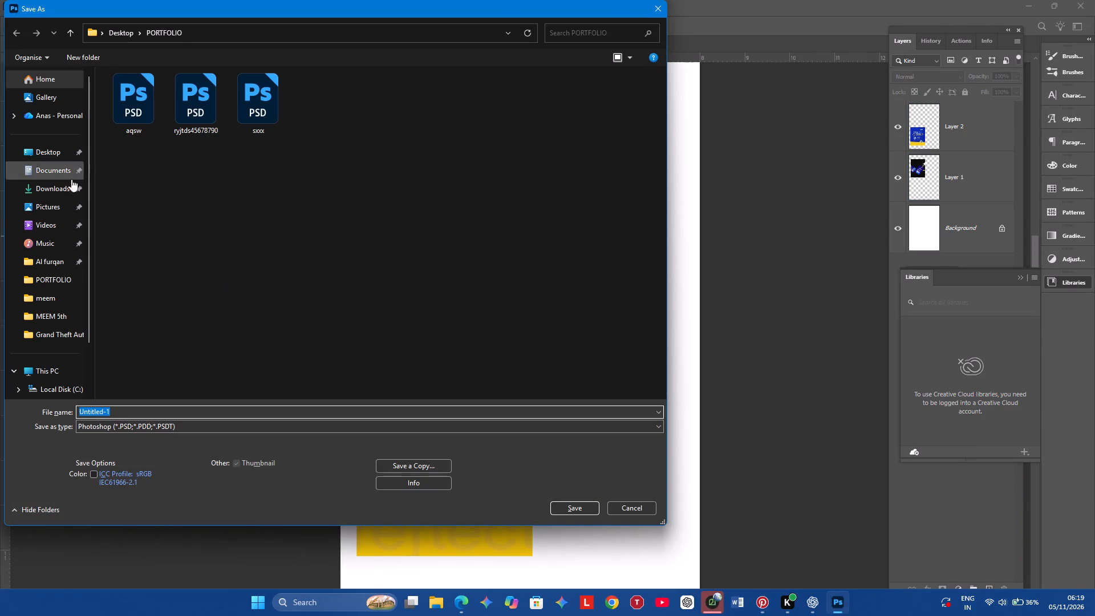
{"action": "left_click", "coordinate": [55, 195]}
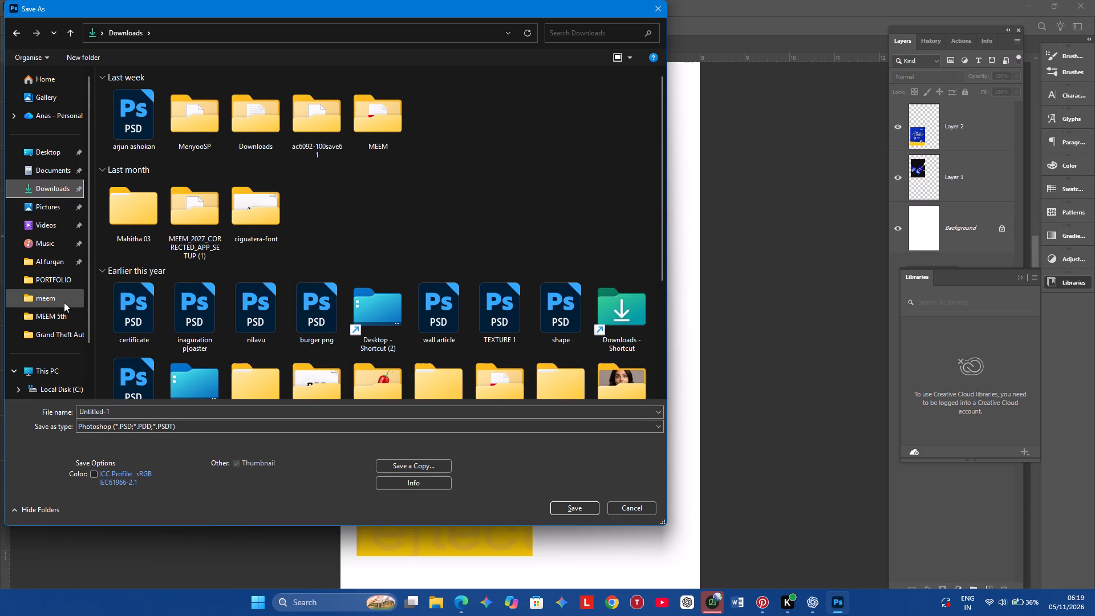
{"action": "left_click", "coordinate": [64, 302]}
{"action": "left_click", "coordinate": [123, 409]}
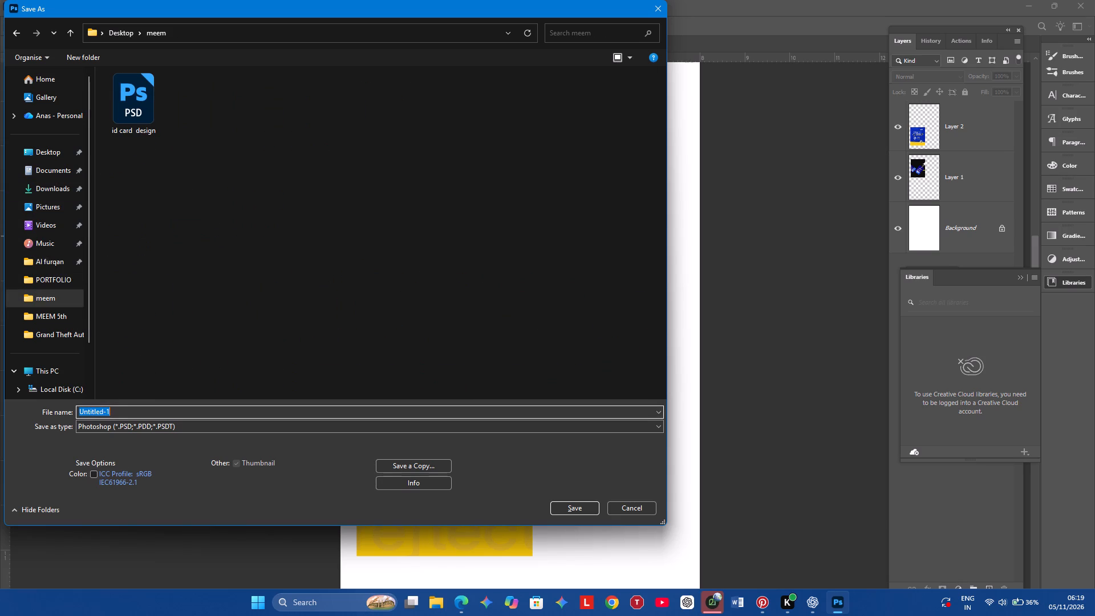
{"action": "type", "text": "id card"}
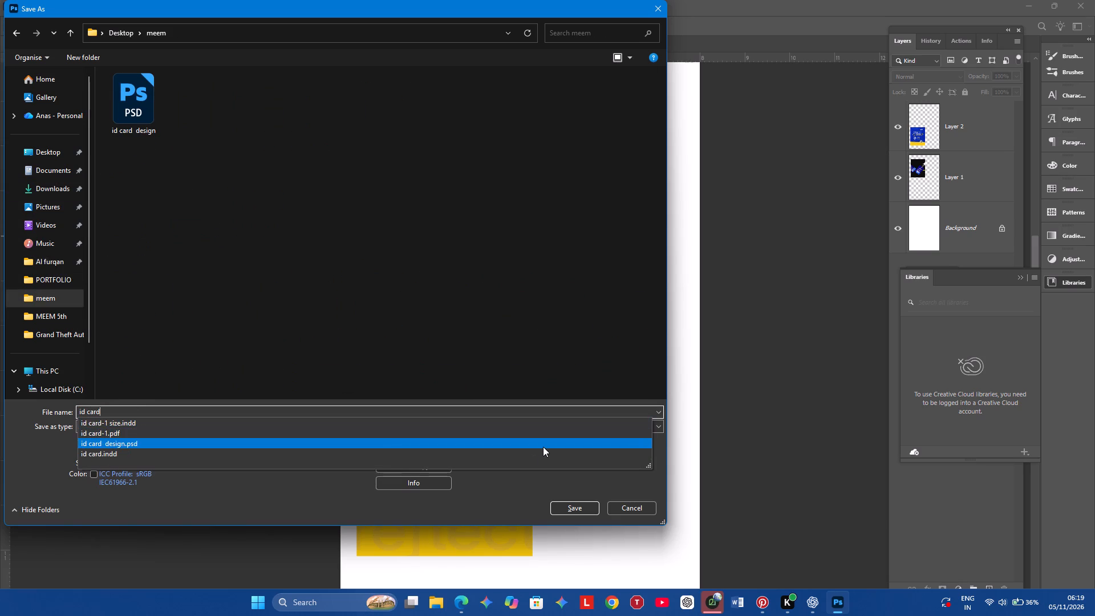
{"action": "left_click", "coordinate": [561, 345]}
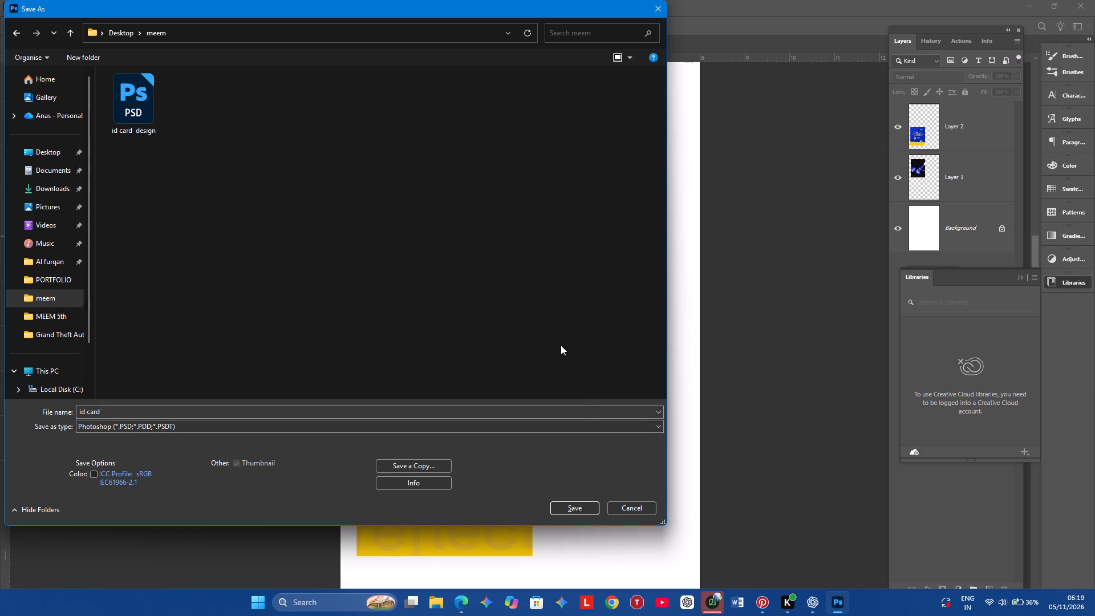
{"action": "left_click", "coordinate": [571, 504]}
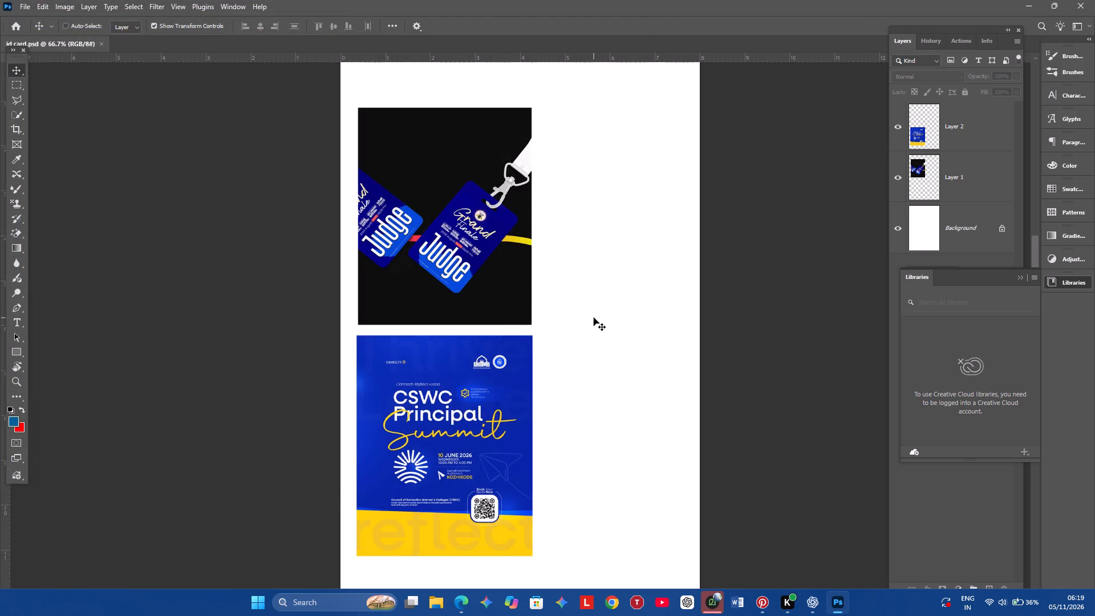
Open the "id card design" PSD from the meem folder and deselect its active layer.
{"action": "key", "text": "ctrl+o"}
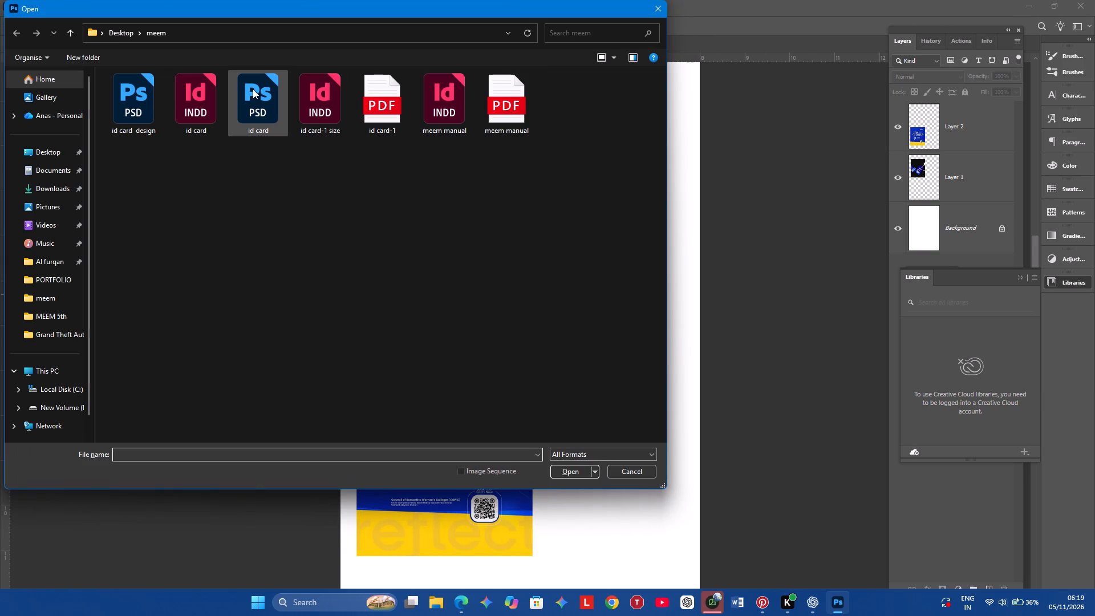
{"action": "double_click", "coordinate": [145, 121]}
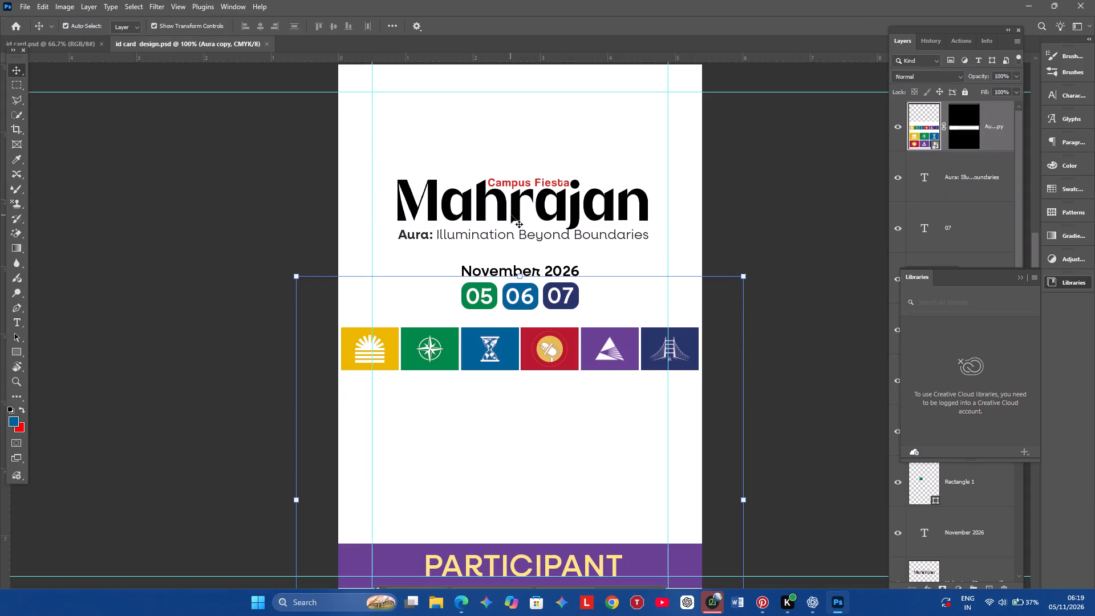
{"action": "left_click", "coordinate": [729, 159]}
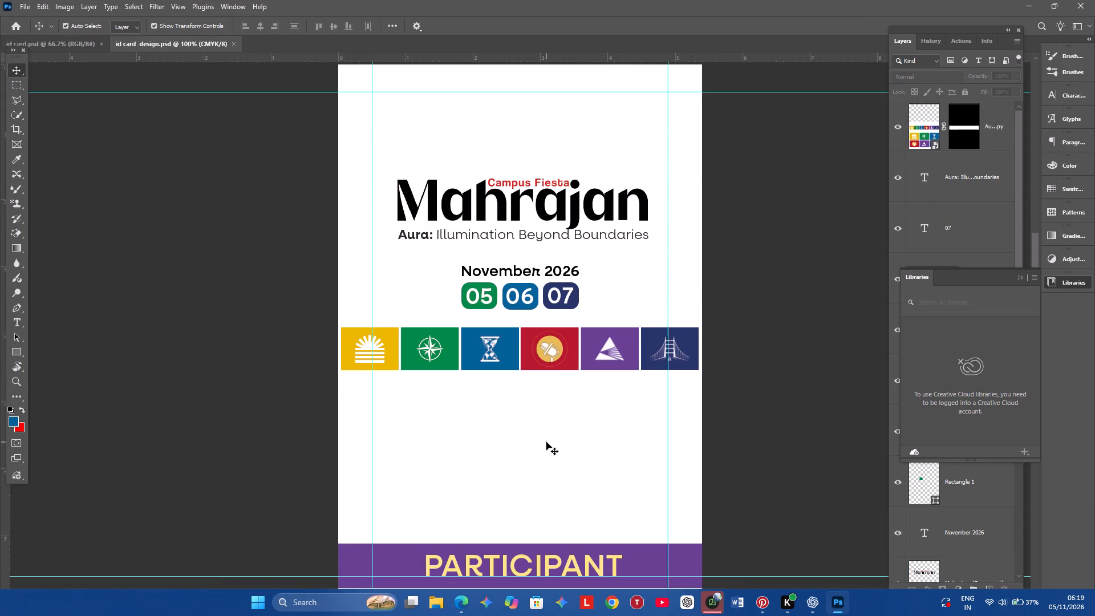
Delete the purple band behind the PARTICIPANT text at the bottom of the tag.
{"action": "scroll", "coordinate": [546, 442], "scroll_direction": "down", "scroll_amount": 2}
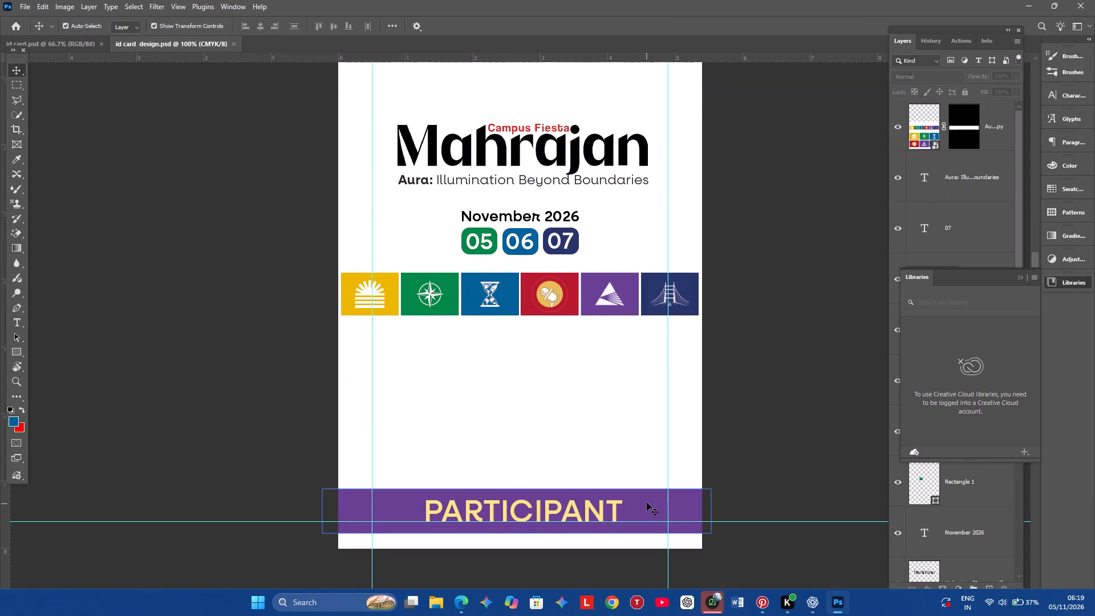
{"action": "left_click_drag", "start_coordinate": [647, 502], "coordinate": [658, 500]}
{"action": "key", "text": "BackSpace"}
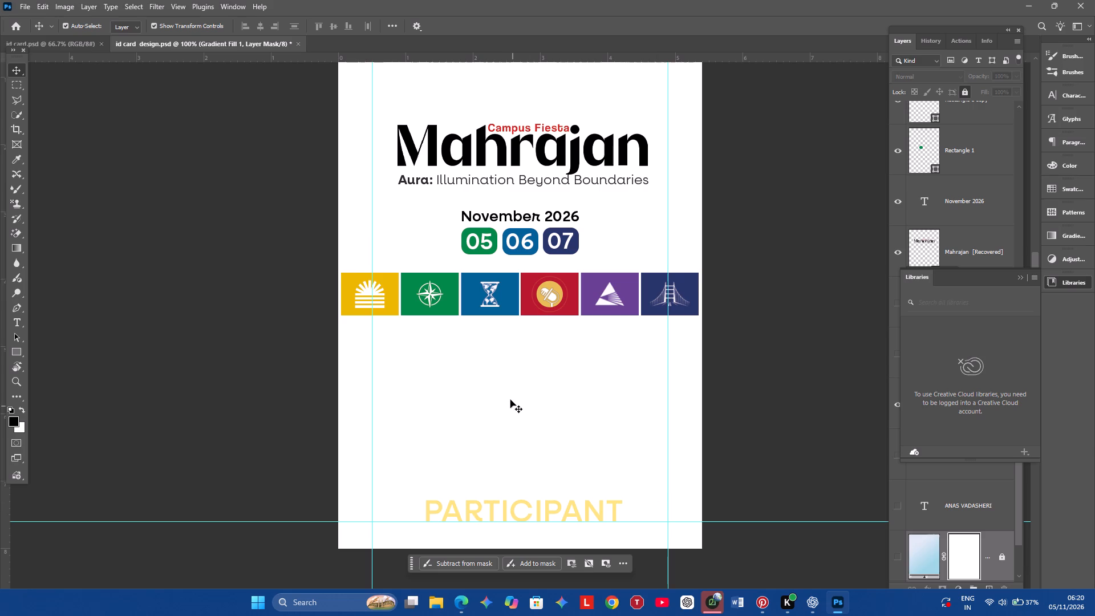
Bring the blue CSWC Principal Summit poster layer from the id card document into the id card design document.
{"action": "scroll", "coordinate": [510, 400], "scroll_direction": "up", "scroll_amount": 1}
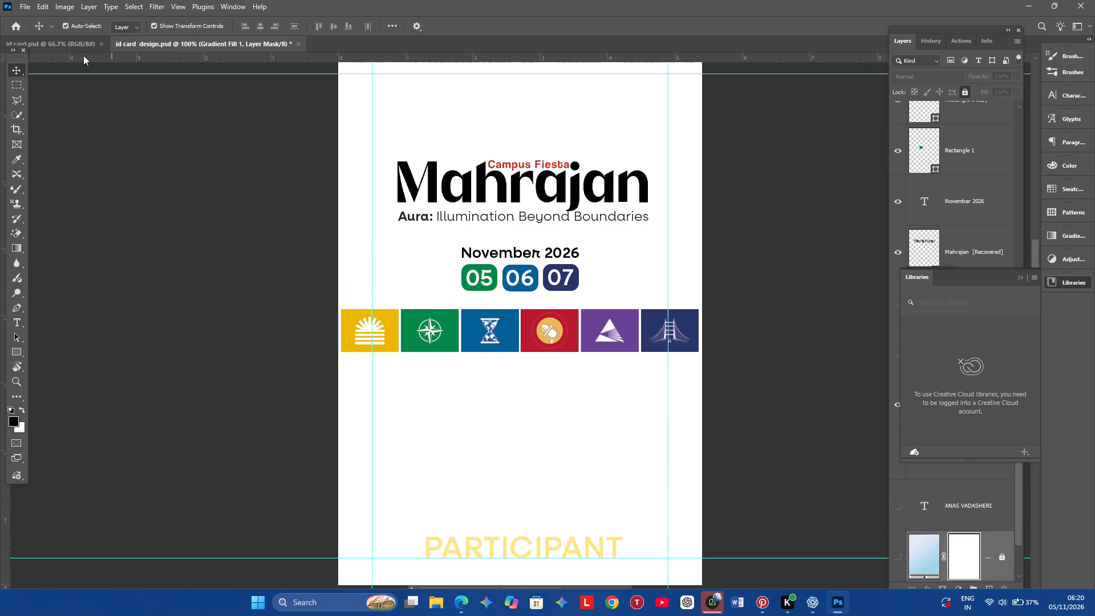
{"action": "left_click", "coordinate": [80, 46]}
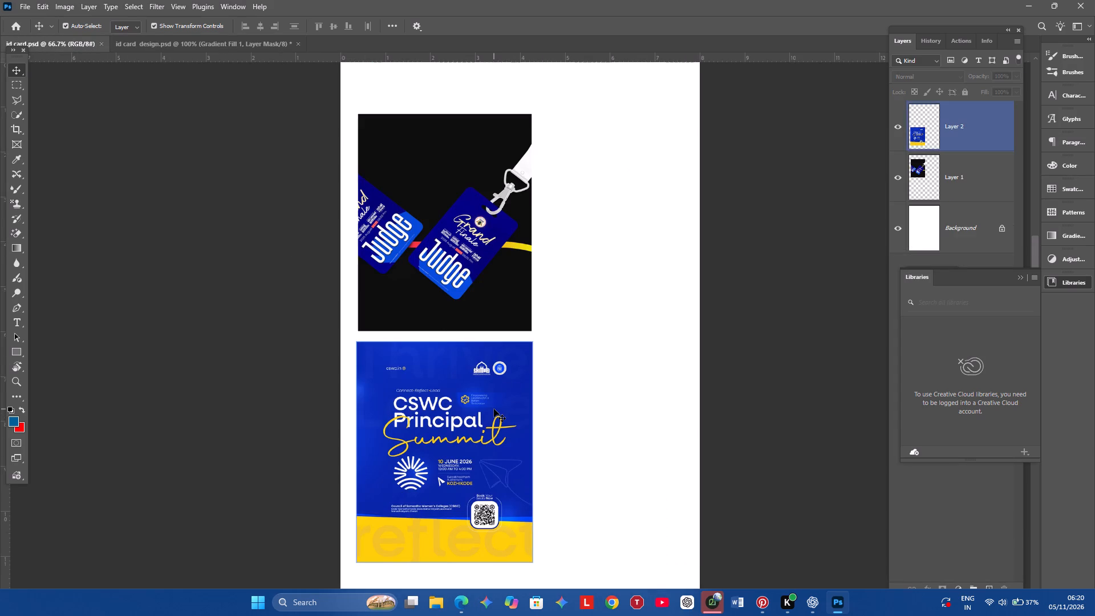
{"action": "left_click", "coordinate": [494, 409]}
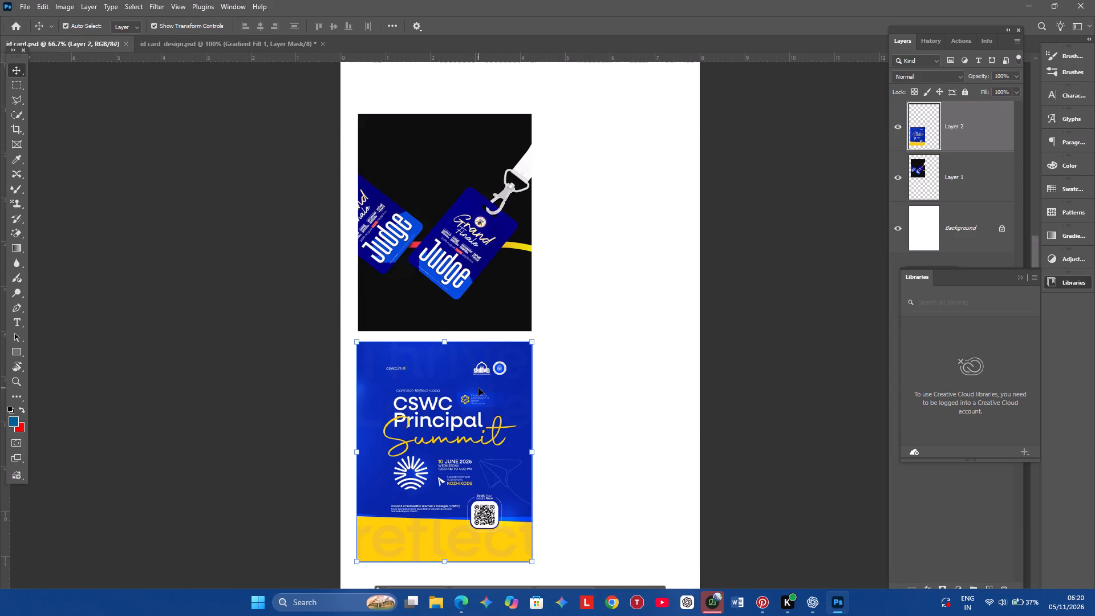
{"action": "key", "text": "ctrl+c"}
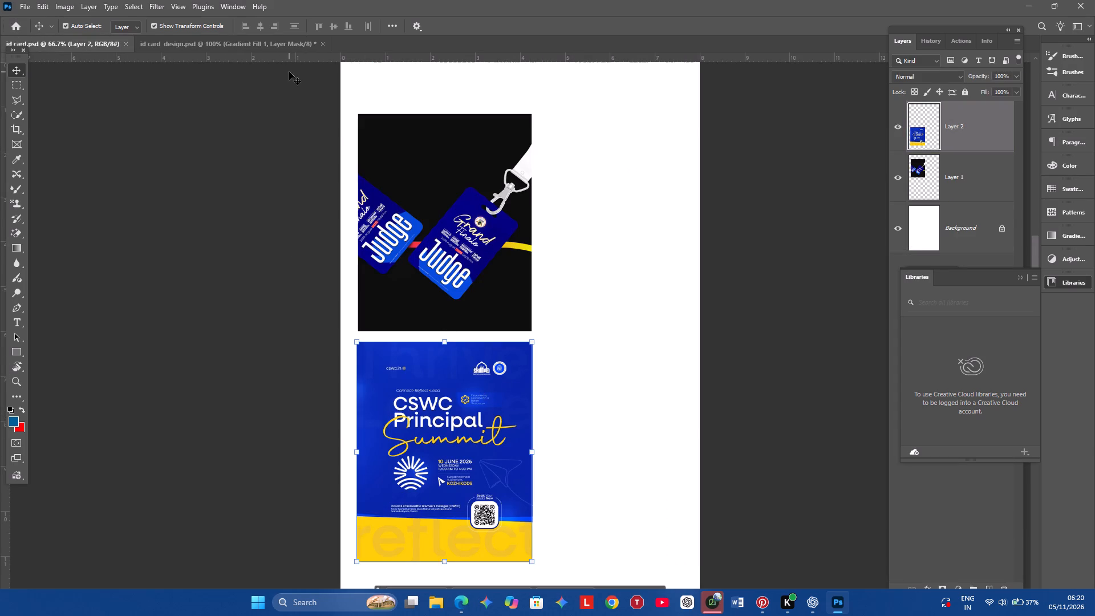
{"action": "left_click_drag", "start_coordinate": [455, 484], "coordinate": [276, 121]}
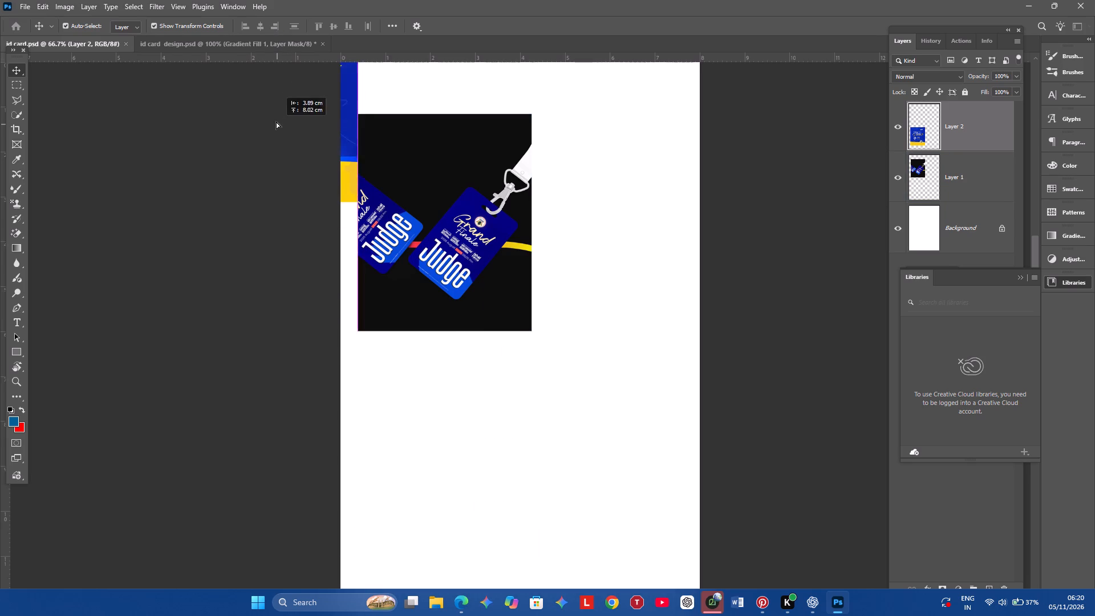
{"action": "left_click_drag", "start_coordinate": [276, 121], "coordinate": [269, 49]}
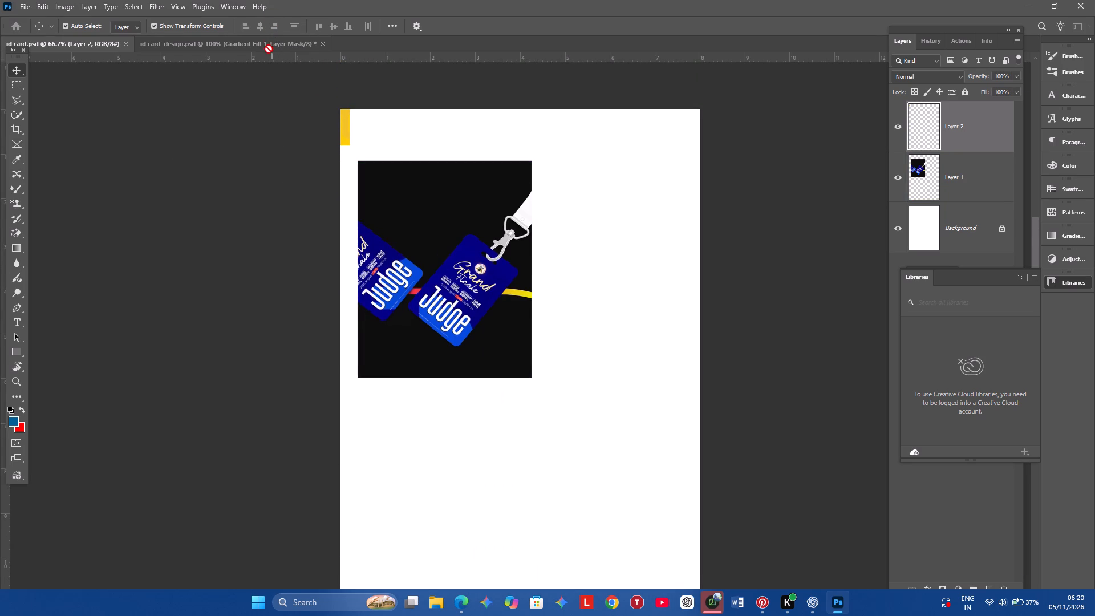
{"action": "left_click_drag", "start_coordinate": [269, 49], "coordinate": [458, 269]}
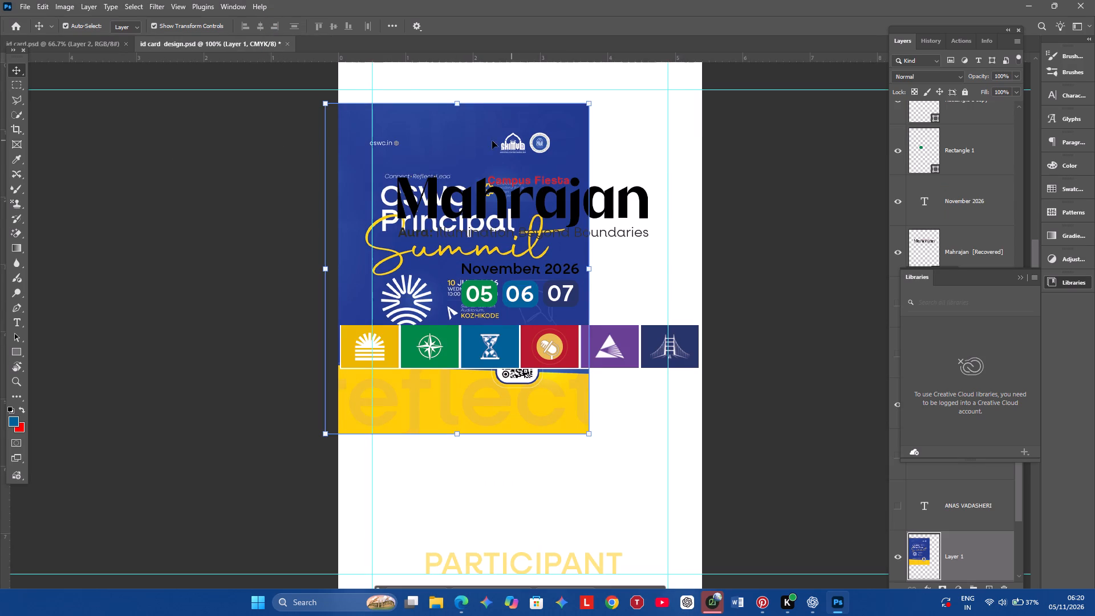
Enlarge the poster proportionally to the tag's full width, about 5.4 by 6.8 cm, and align it with the tag's bottom edge.
{"action": "left_click_drag", "start_coordinate": [480, 131], "coordinate": [497, 113]}
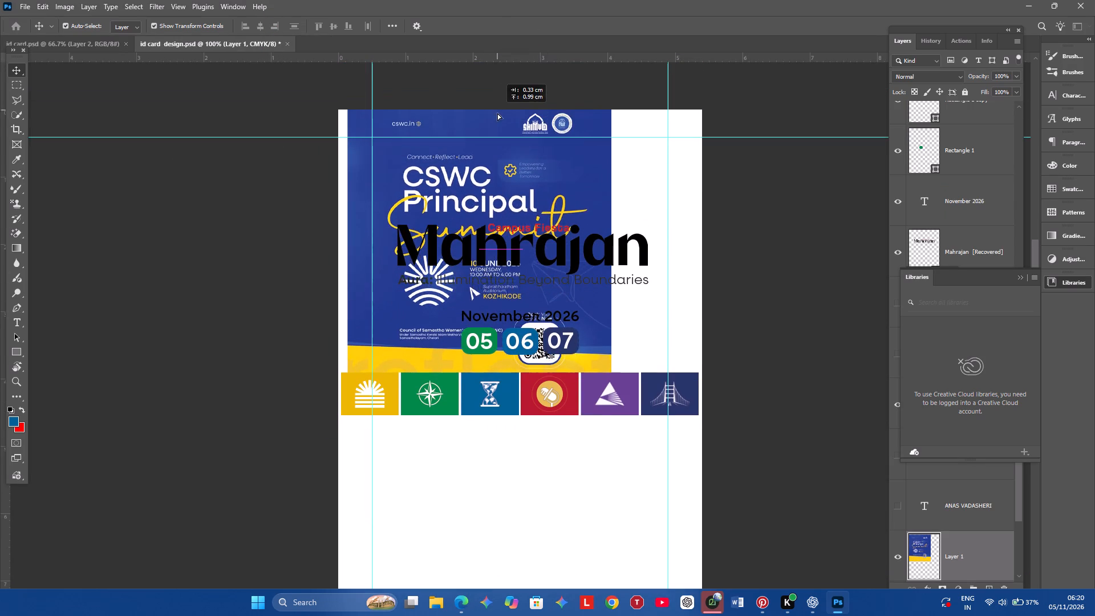
{"action": "left_click_drag", "start_coordinate": [497, 113], "coordinate": [493, 139]}
{"action": "scroll", "coordinate": [493, 139], "scroll_direction": "down", "scroll_amount": 2}
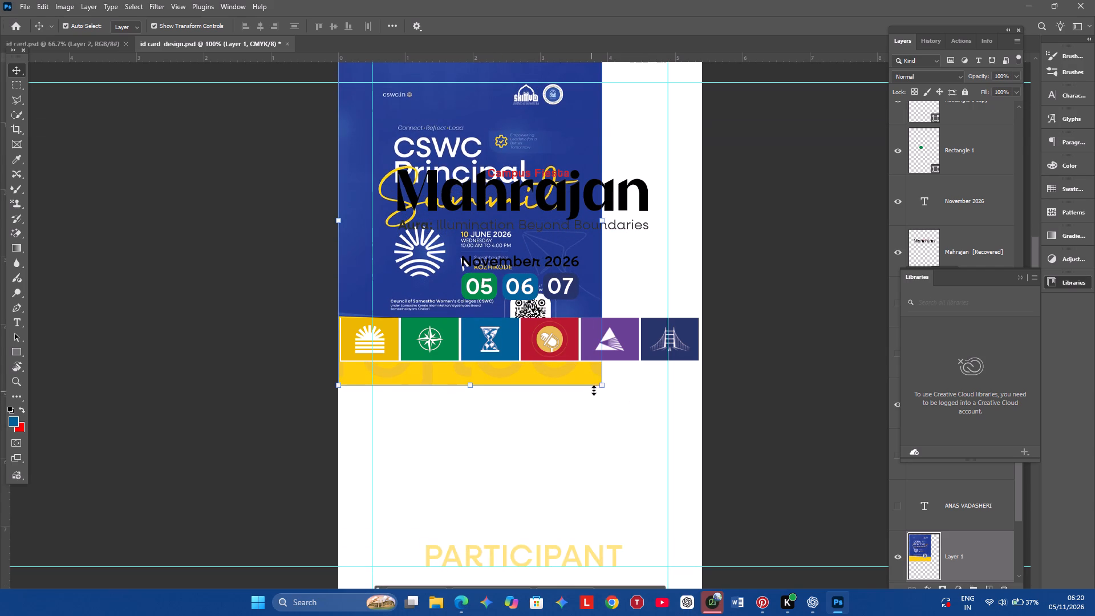
{"action": "left_click_drag", "start_coordinate": [606, 388], "coordinate": [645, 513]}
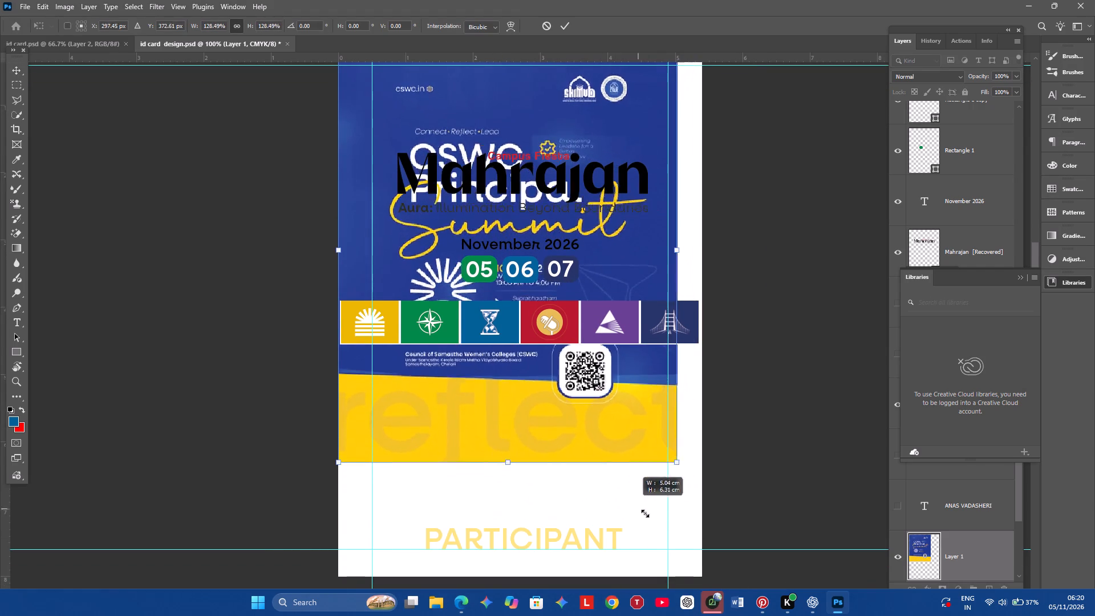
{"action": "left_click_drag", "start_coordinate": [645, 513], "coordinate": [664, 523]}
{"action": "left_click_drag", "start_coordinate": [626, 464], "coordinate": [635, 547]}
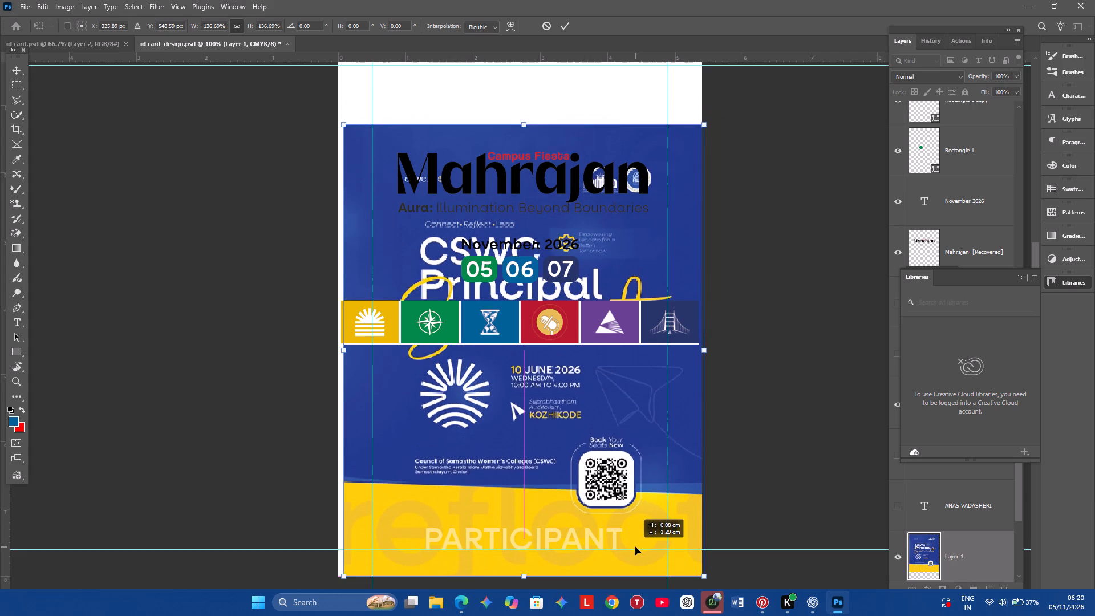
{"action": "left_click_drag", "start_coordinate": [635, 547], "coordinate": [625, 547]}
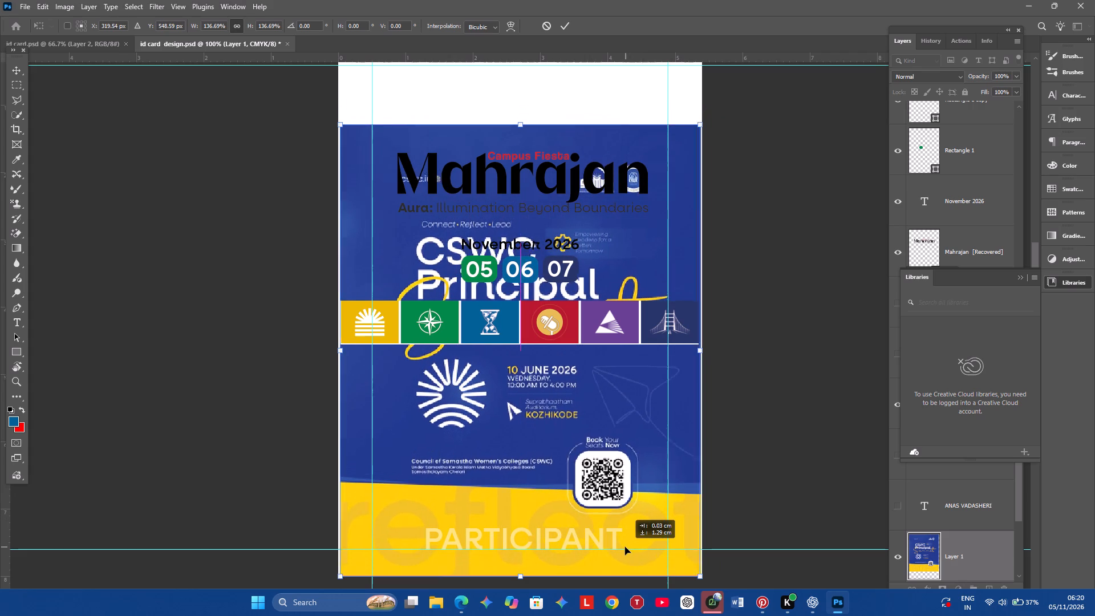
{"action": "left_click_drag", "start_coordinate": [625, 547], "coordinate": [629, 546]}
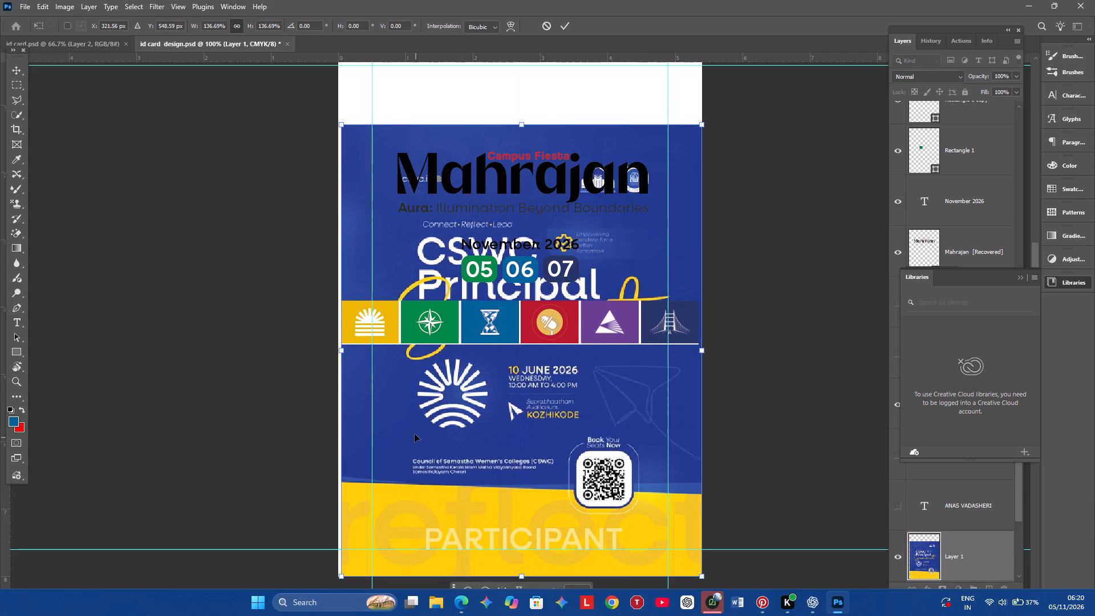
{"action": "left_click", "coordinate": [340, 354]}
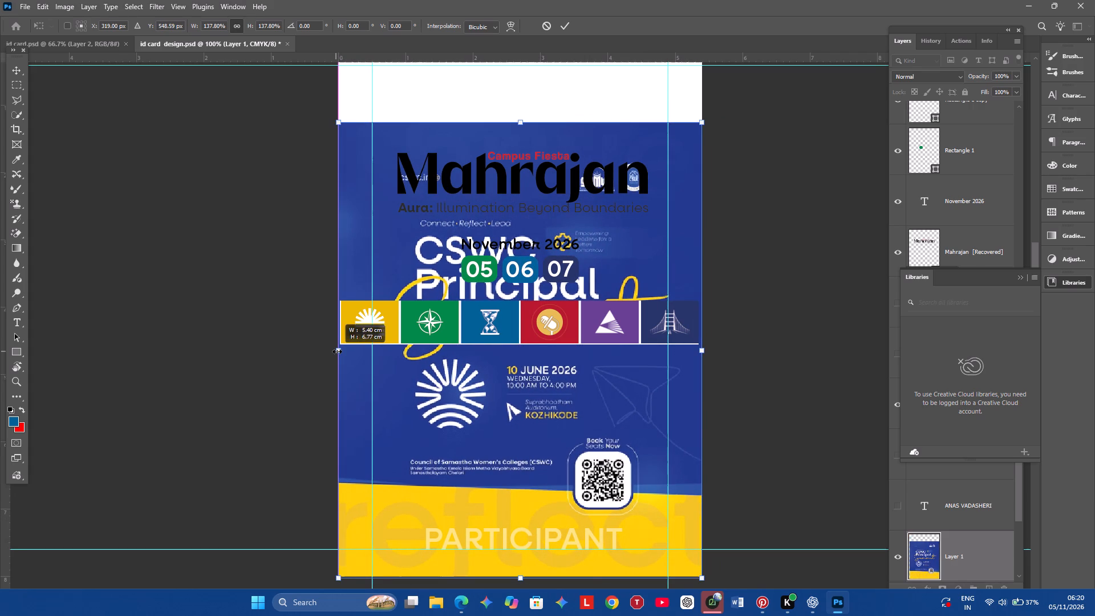
{"action": "left_click", "coordinate": [493, 495]}
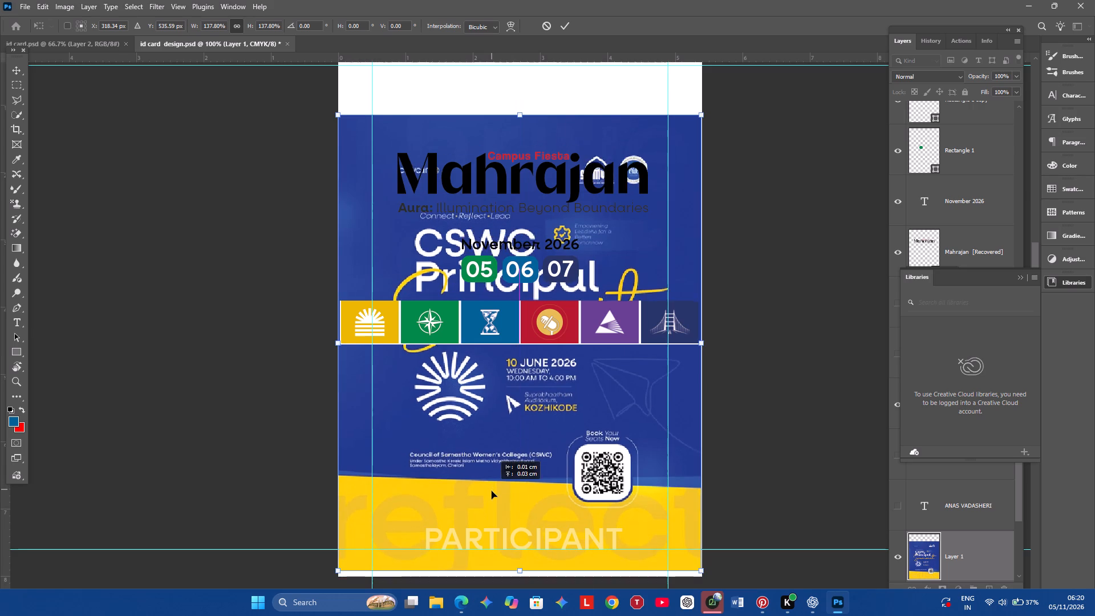
{"action": "left_click", "coordinate": [560, 23]}
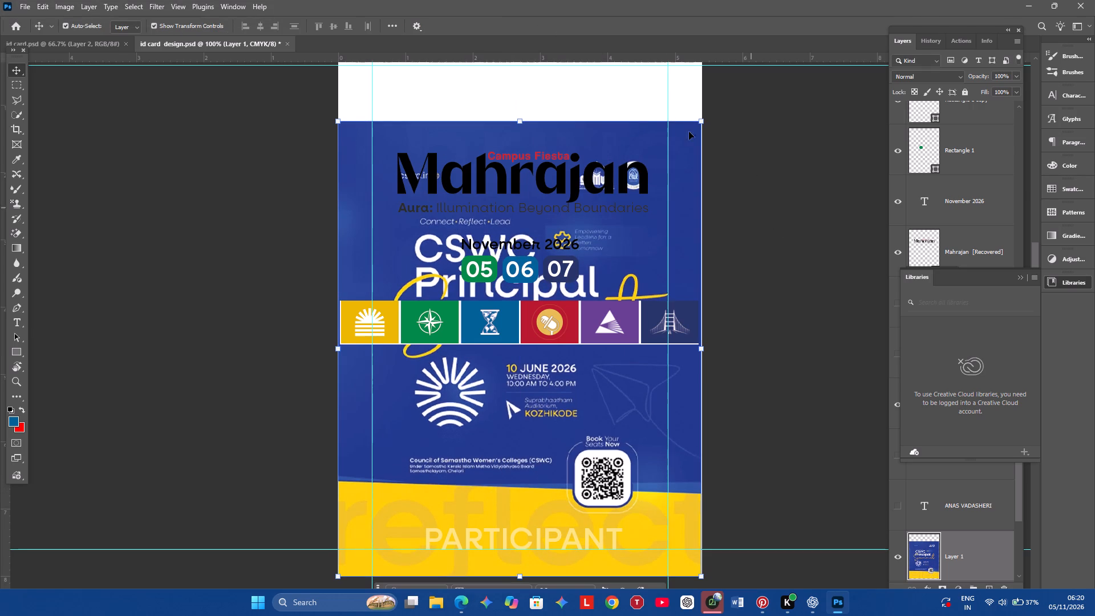
{"action": "left_click", "coordinate": [691, 159]}
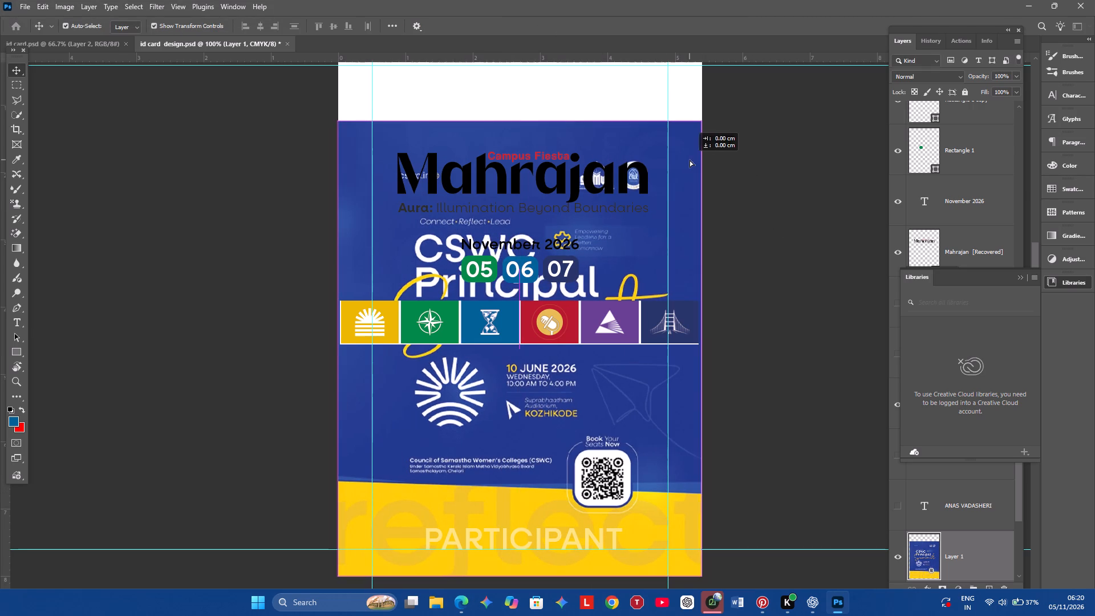
Draw a rectangle about 5.66 by 1.56 cm over the poster's yellow band at the tag's bottom.
{"action": "left_click", "coordinate": [780, 339]}
{"action": "scroll", "coordinate": [780, 339], "scroll_direction": "down", "scroll_amount": 1}
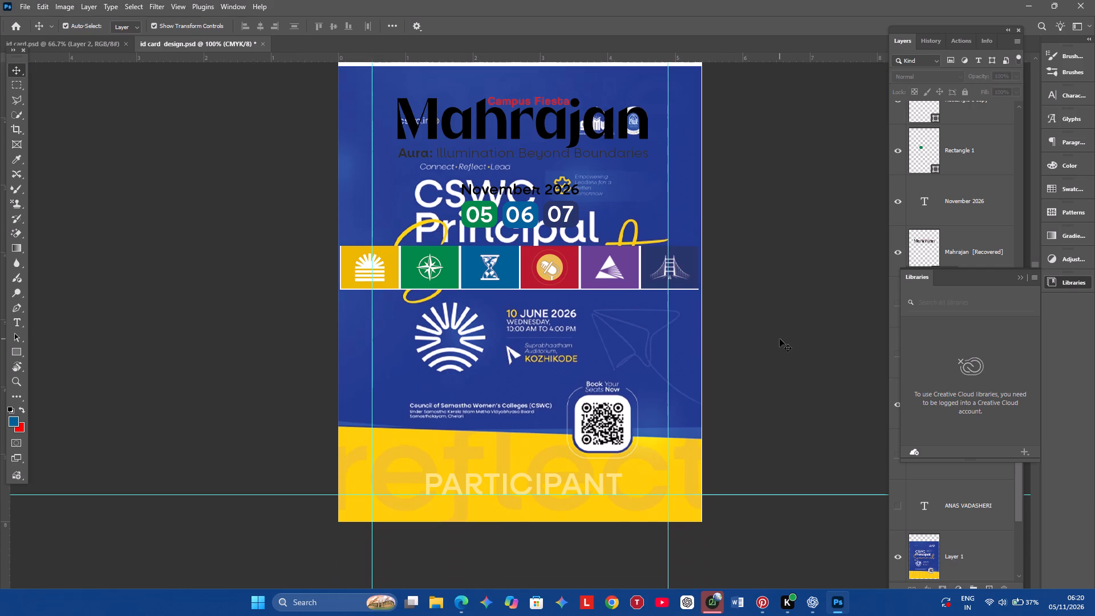
{"action": "left_click", "coordinate": [15, 349]}
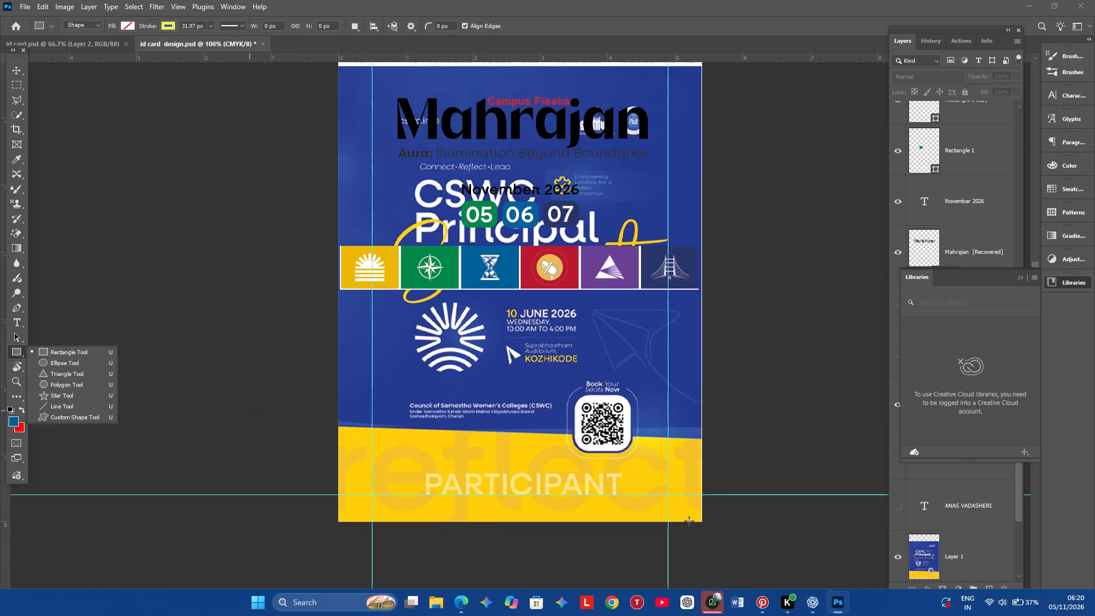
{"action": "left_click", "coordinate": [103, 354]}
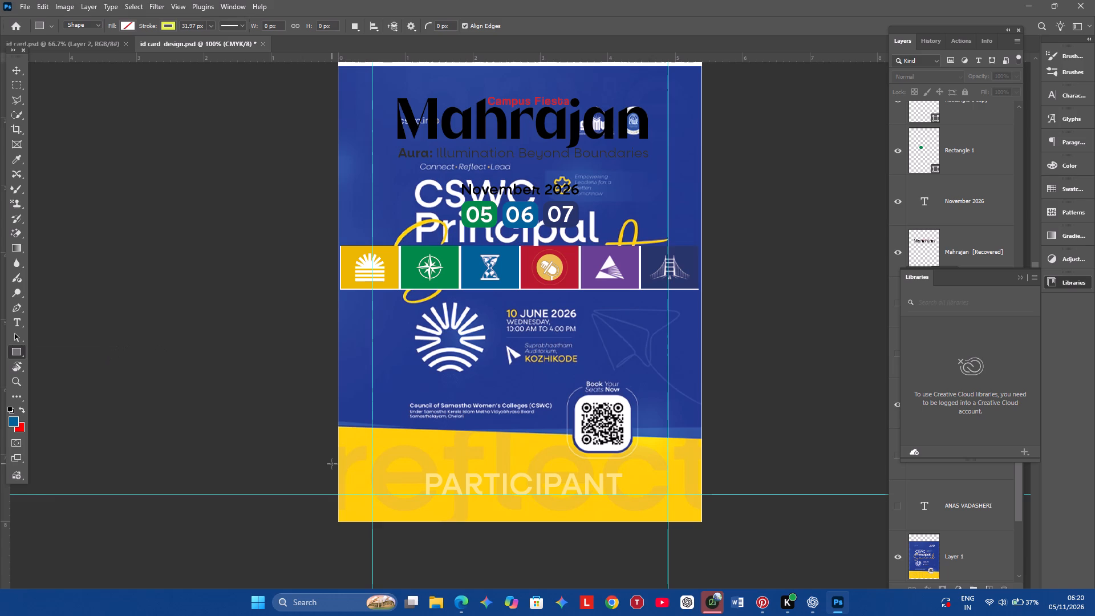
{"action": "left_click_drag", "start_coordinate": [328, 432], "coordinate": [693, 574]}
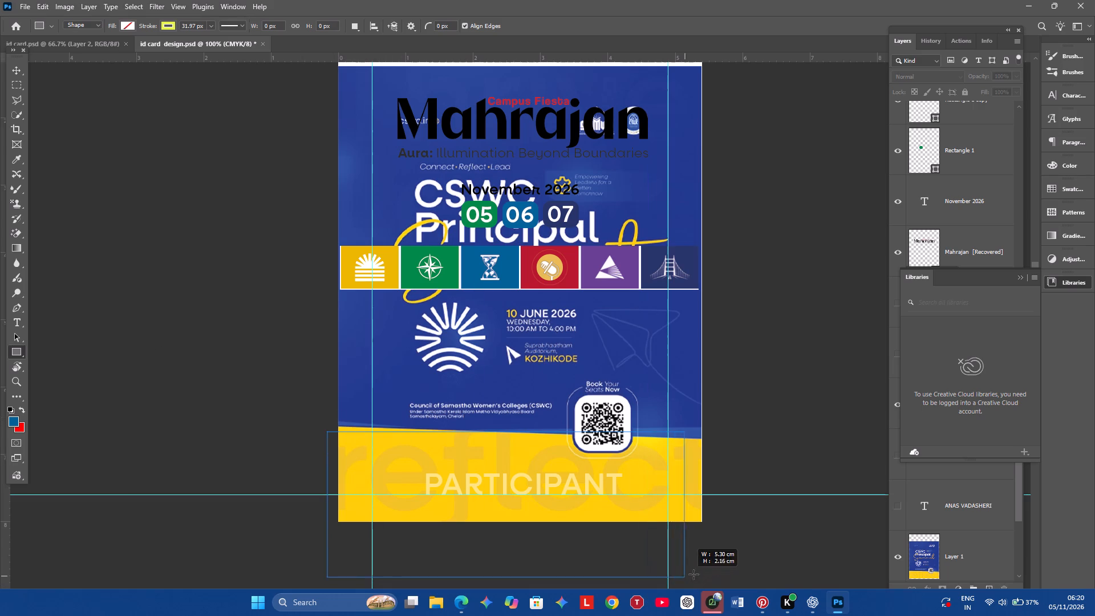
{"action": "left_click_drag", "start_coordinate": [693, 574], "coordinate": [709, 536]}
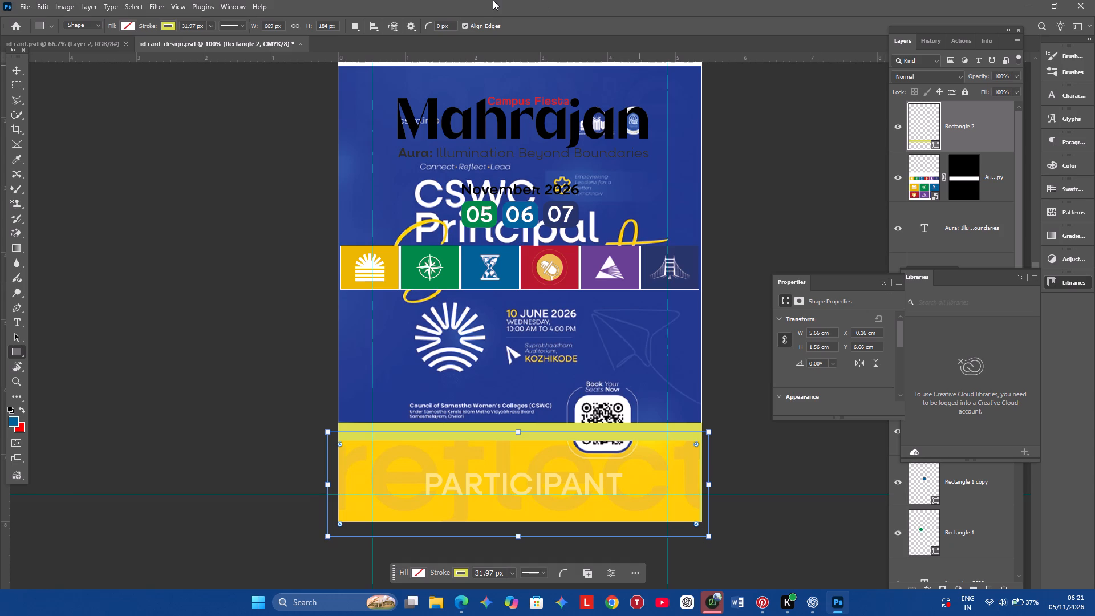
Remove the stroke from the new rectangle over the yellow band.
{"action": "left_click", "coordinate": [167, 22]}
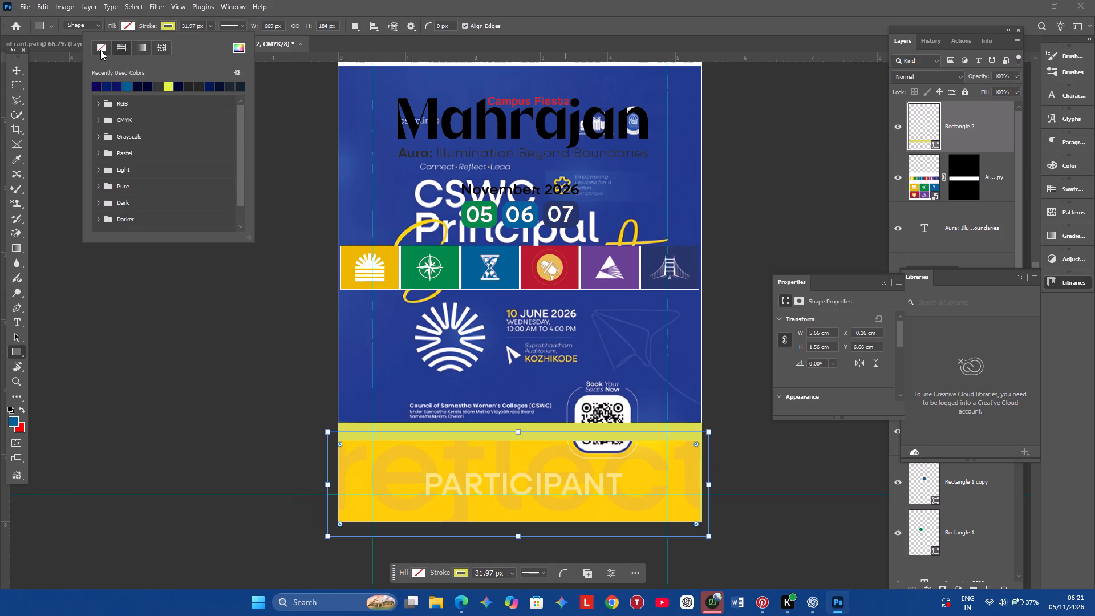
{"action": "left_click", "coordinate": [100, 50]}
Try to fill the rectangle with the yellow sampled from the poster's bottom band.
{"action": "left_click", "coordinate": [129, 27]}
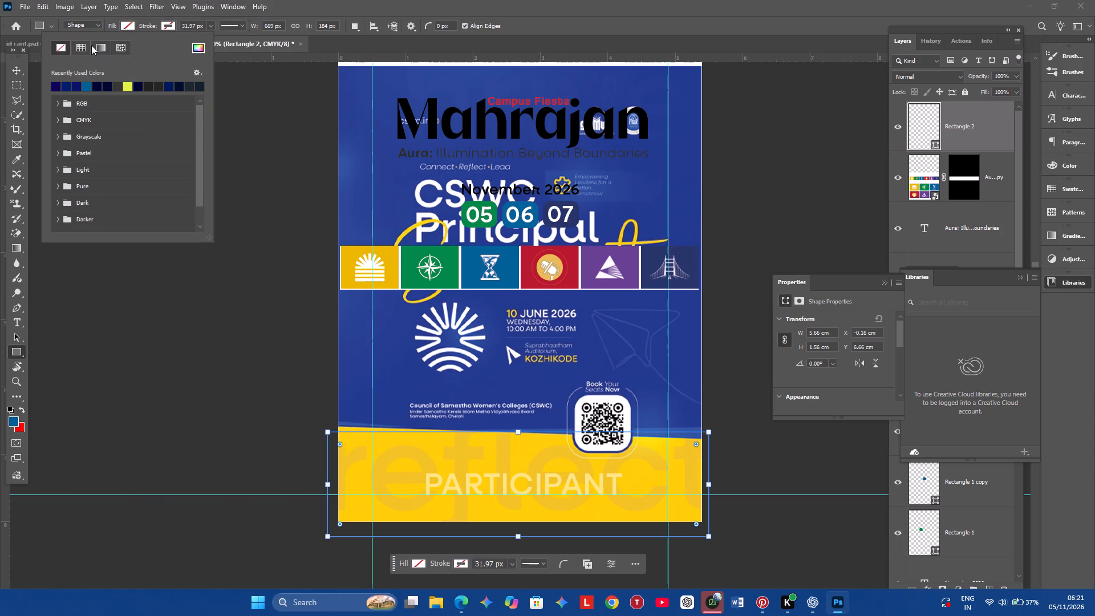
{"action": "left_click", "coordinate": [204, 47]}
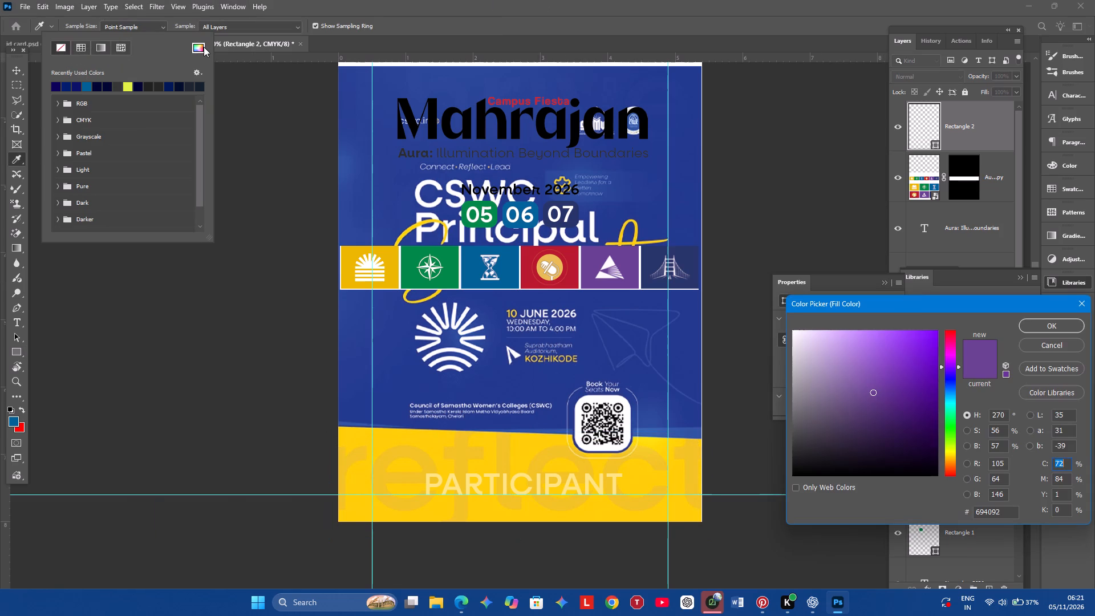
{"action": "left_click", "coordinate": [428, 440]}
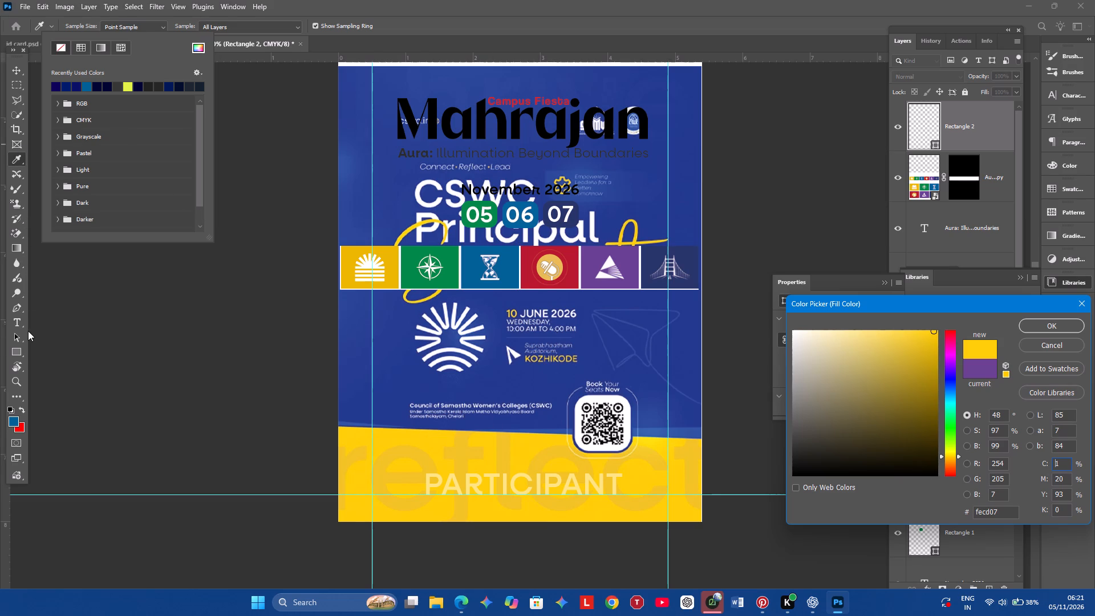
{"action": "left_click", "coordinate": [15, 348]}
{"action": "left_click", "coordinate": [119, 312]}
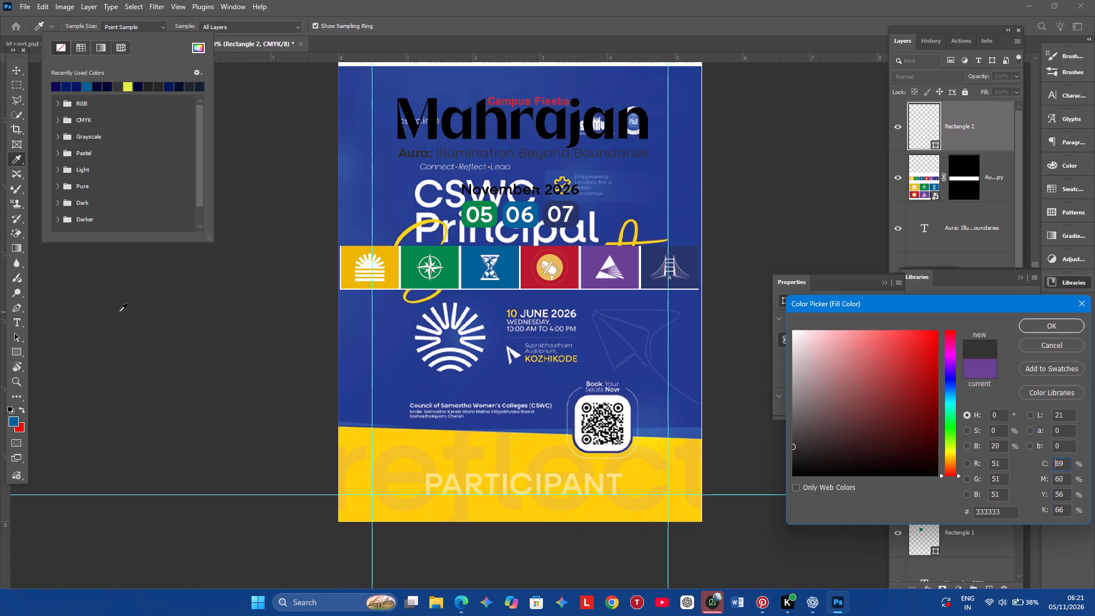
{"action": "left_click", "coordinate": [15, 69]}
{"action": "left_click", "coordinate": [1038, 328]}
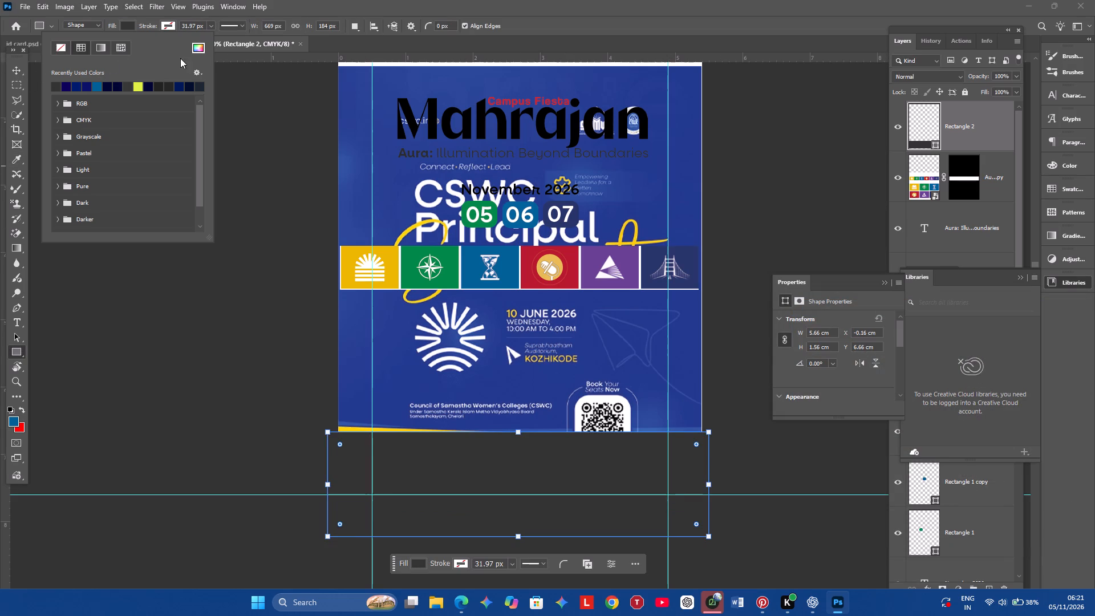
Fill the rectangle with yellow #fdce03, sampled from the visible strip of the poster's bottom band.
{"action": "left_click", "coordinate": [198, 47]}
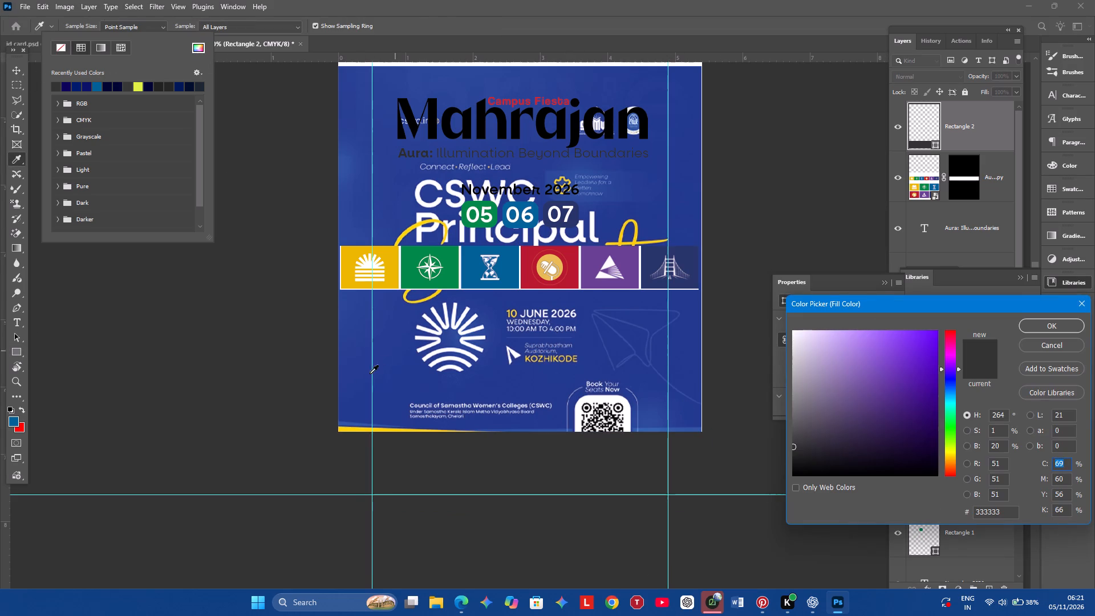
{"action": "left_click", "coordinate": [358, 429]}
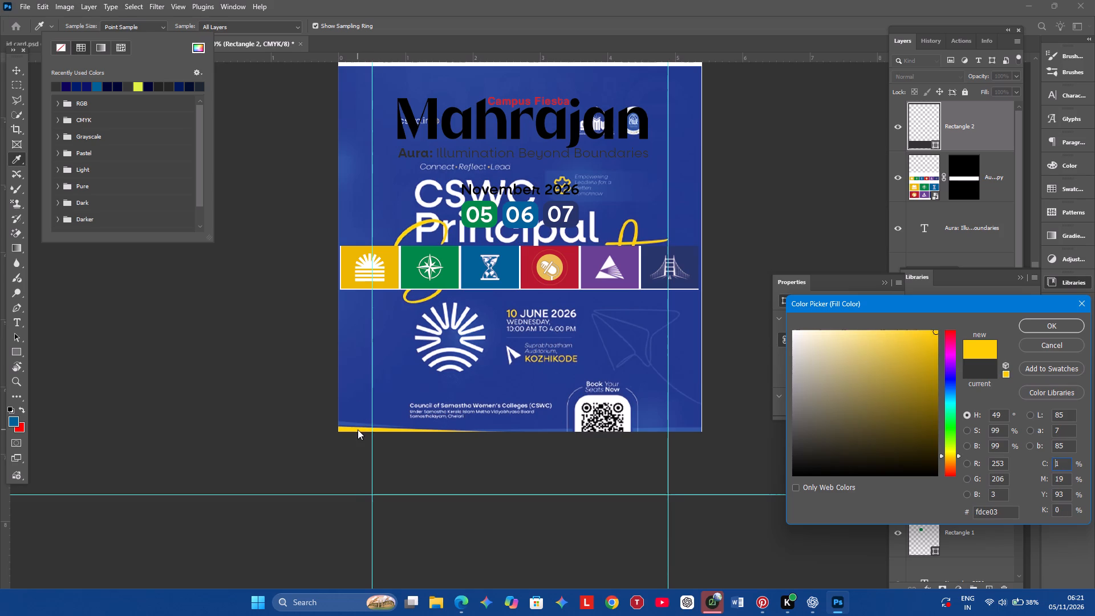
{"action": "left_click", "coordinate": [1030, 326]}
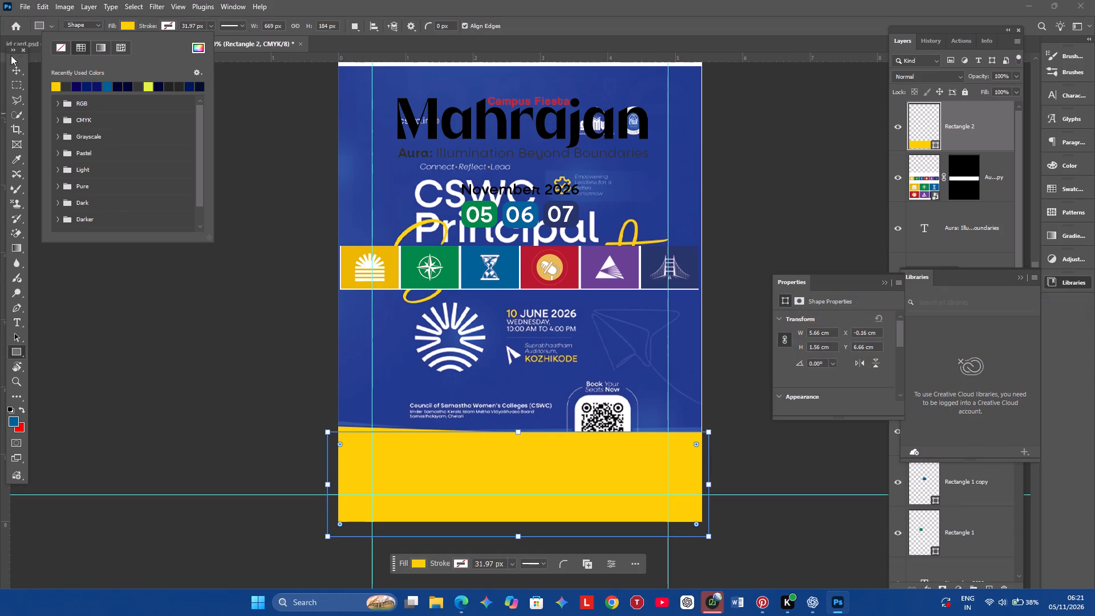
{"action": "left_click", "coordinate": [18, 72]}
{"action": "left_click", "coordinate": [201, 236]}
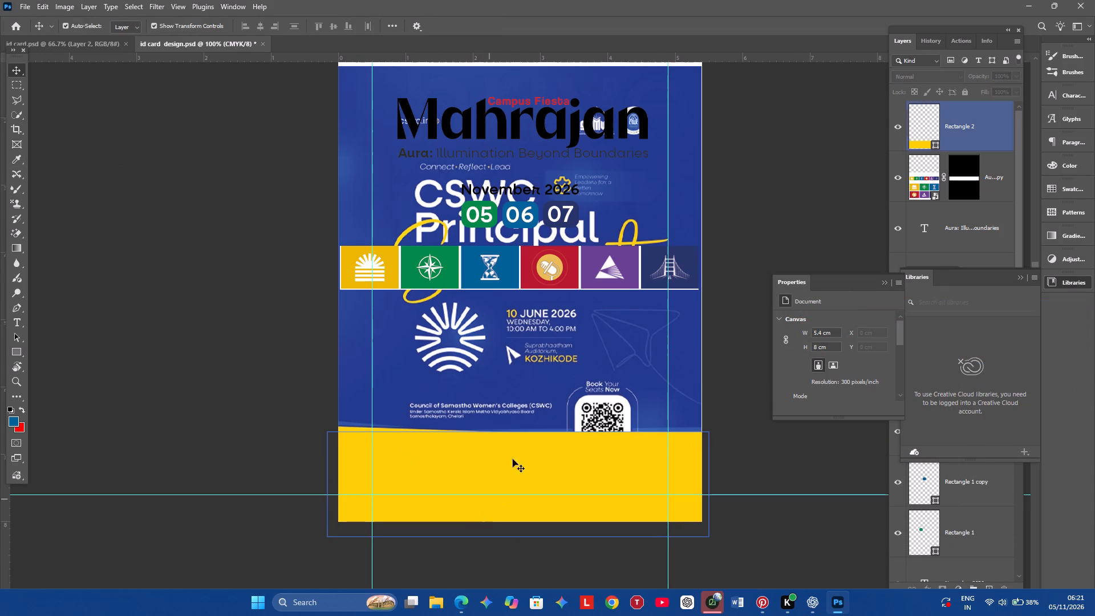
Rotate the yellow rectangle about 1.98° and position it over the slanted top edge of the poster's yellow band.
{"action": "left_click_drag", "start_coordinate": [520, 452], "coordinate": [525, 468]}
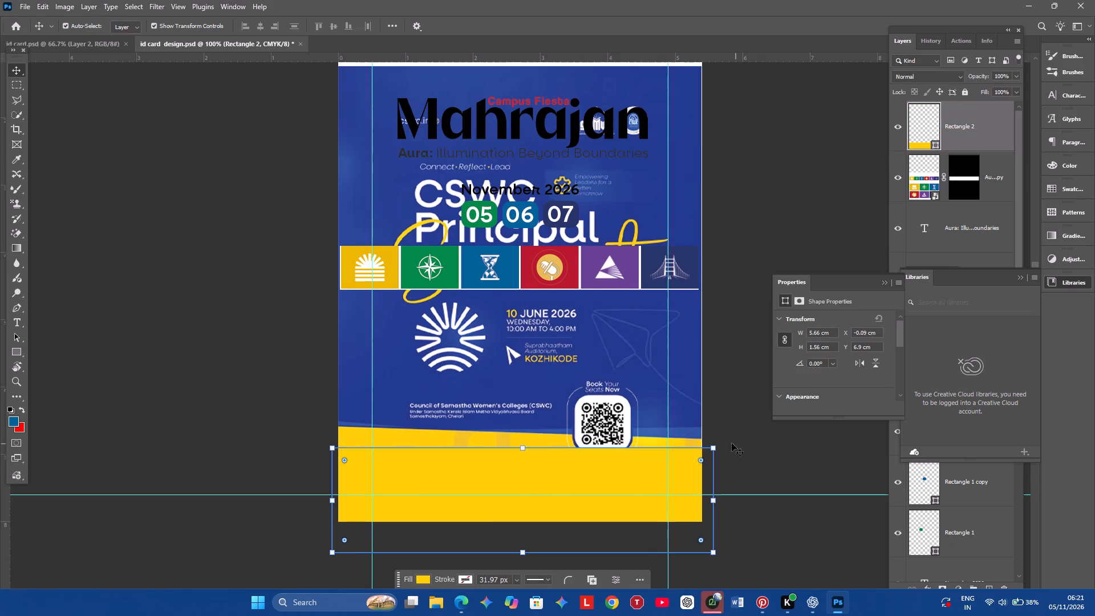
{"action": "left_click_drag", "start_coordinate": [714, 439], "coordinate": [729, 442]}
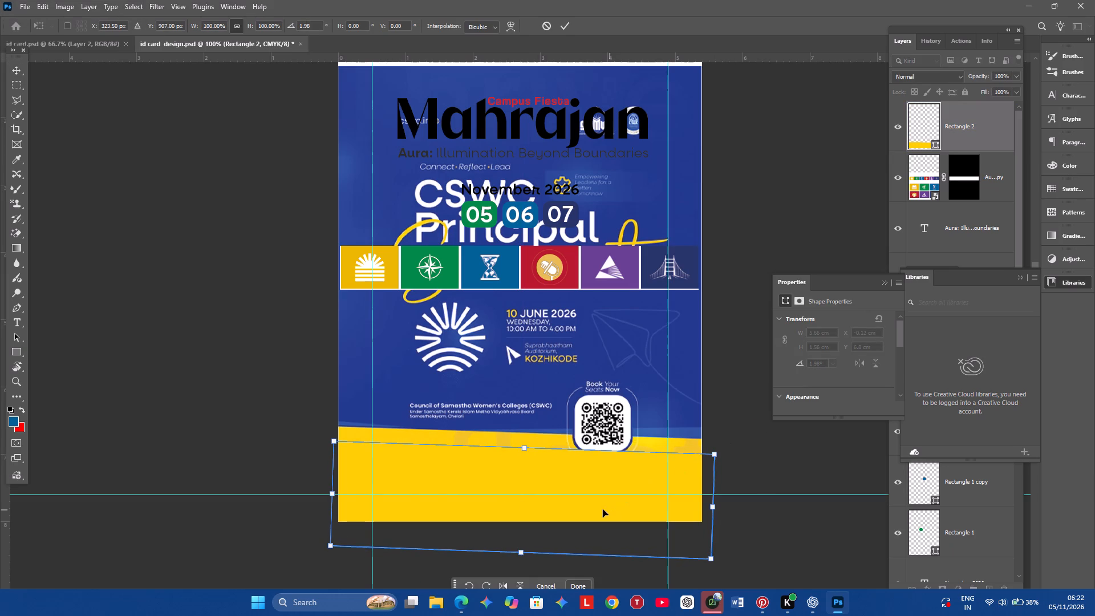
{"action": "left_click", "coordinate": [600, 496]}
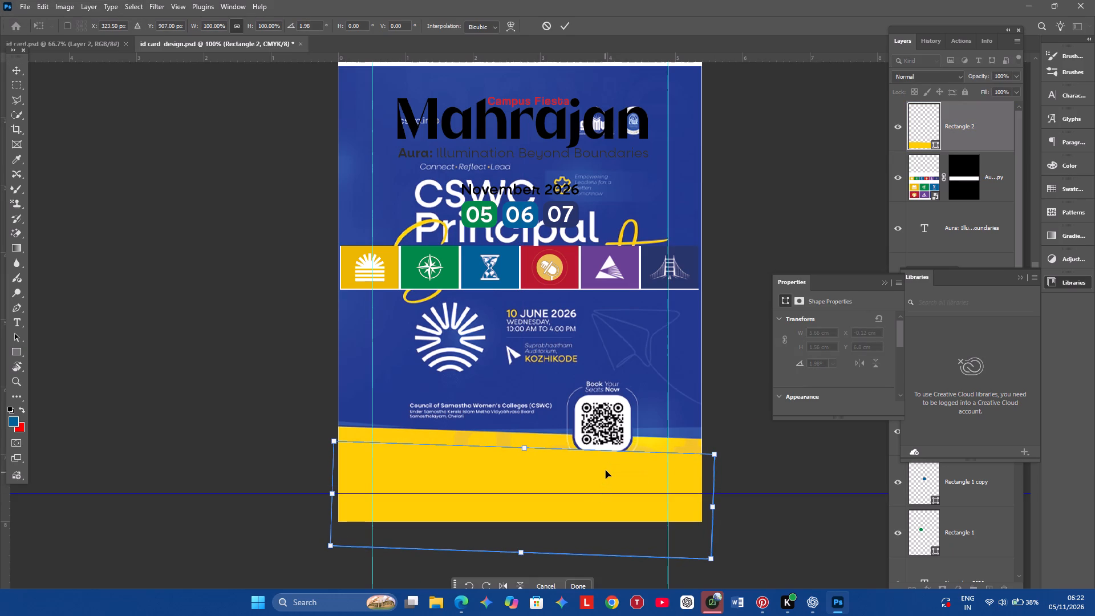
{"action": "left_click", "coordinate": [606, 471]}
{"action": "left_click_drag", "start_coordinate": [606, 473], "coordinate": [607, 465]}
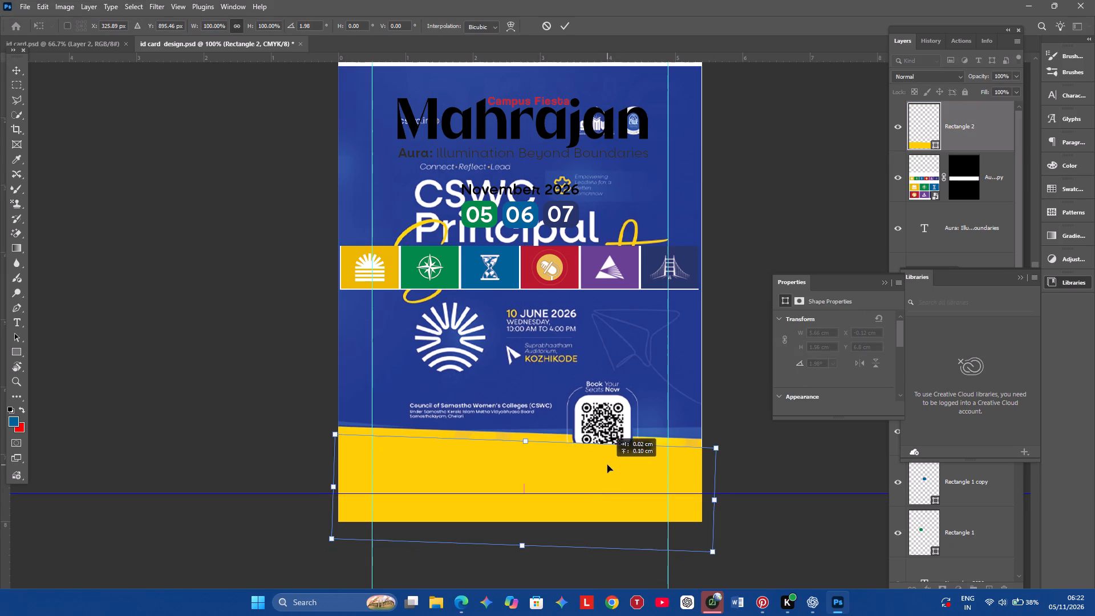
{"action": "left_click_drag", "start_coordinate": [607, 465], "coordinate": [602, 459]}
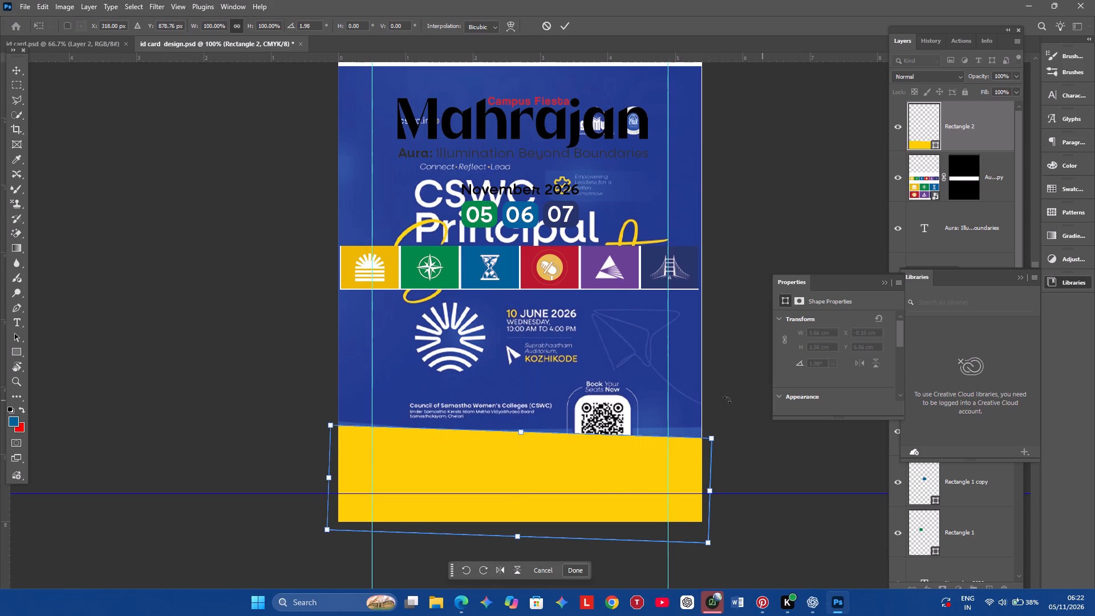
{"action": "left_click", "coordinate": [726, 378]}
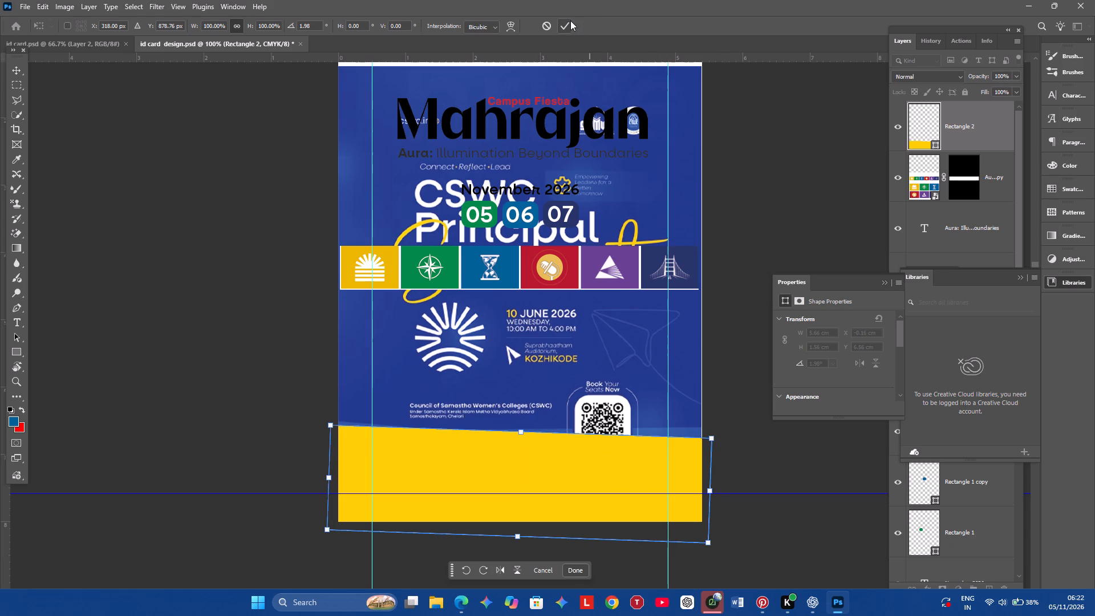
{"action": "left_click", "coordinate": [570, 21]}
{"action": "left_click", "coordinate": [177, 294]}
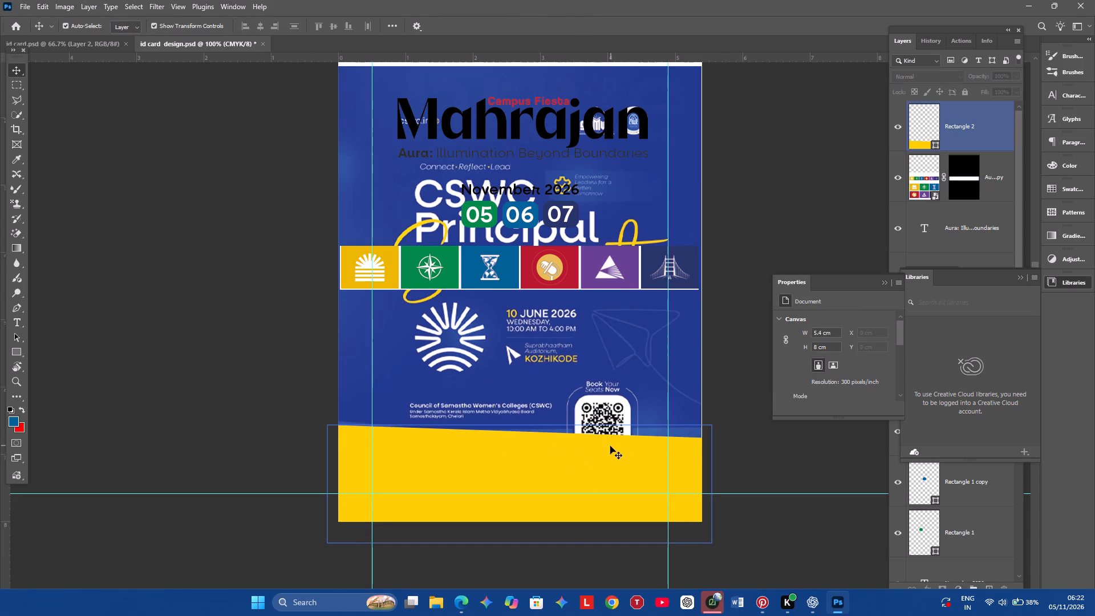
Duplicate the tilted yellow rectangle slightly above the original, at a Y position of about 6.12 cm.
{"action": "left_click_drag", "start_coordinate": [610, 446], "coordinate": [613, 416], "text": "alt"}
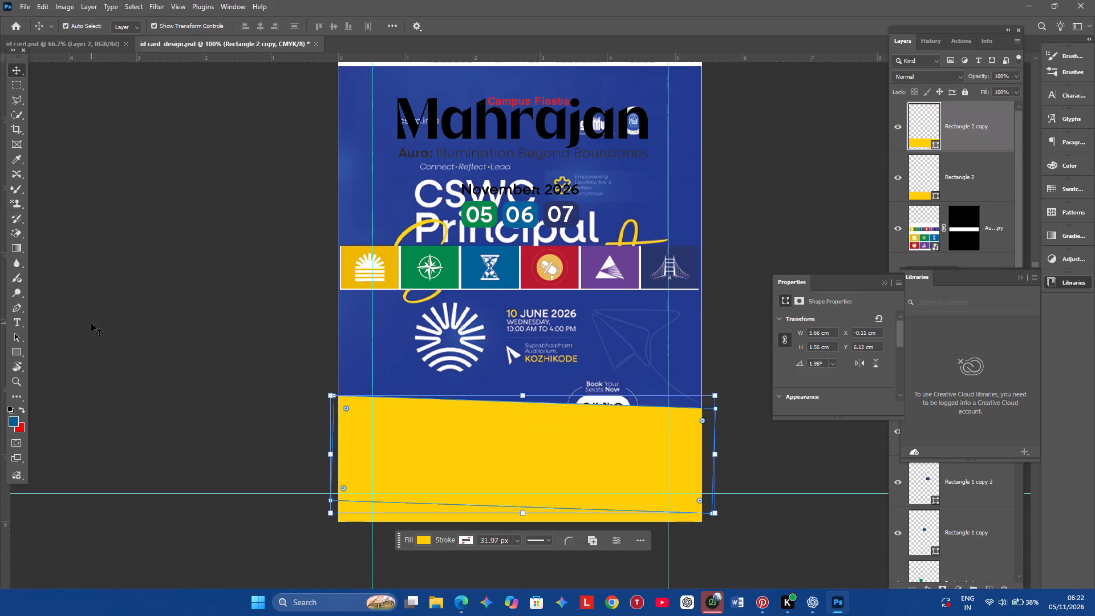
Change the duplicate rectangle's fill to light blue #7a93da, based on a blue sampled from the poster background.
{"action": "key", "text": "u"}
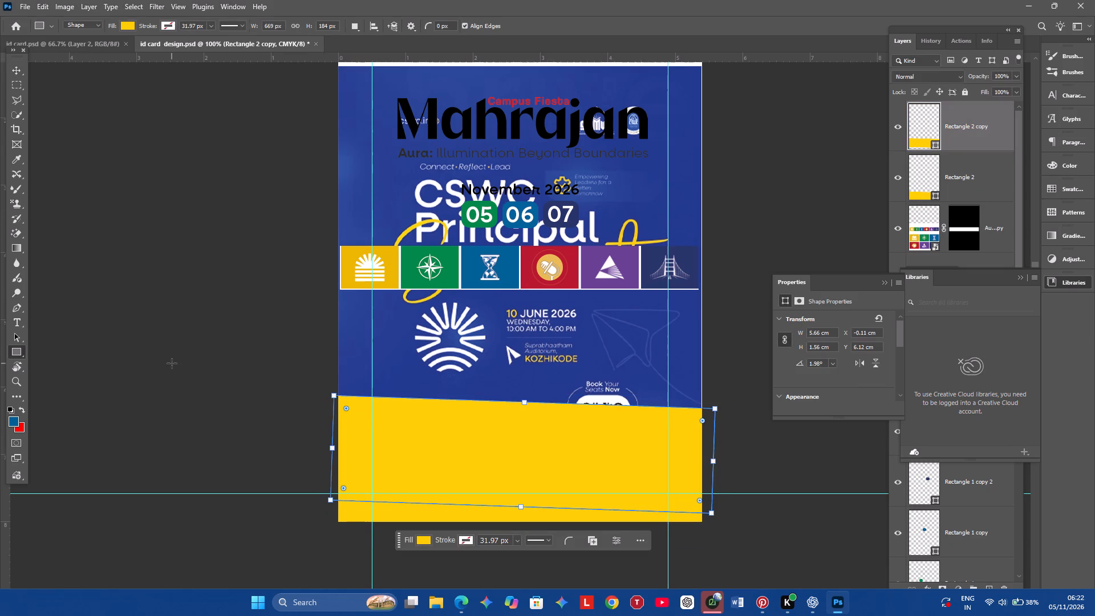
{"action": "left_click", "coordinate": [129, 25]}
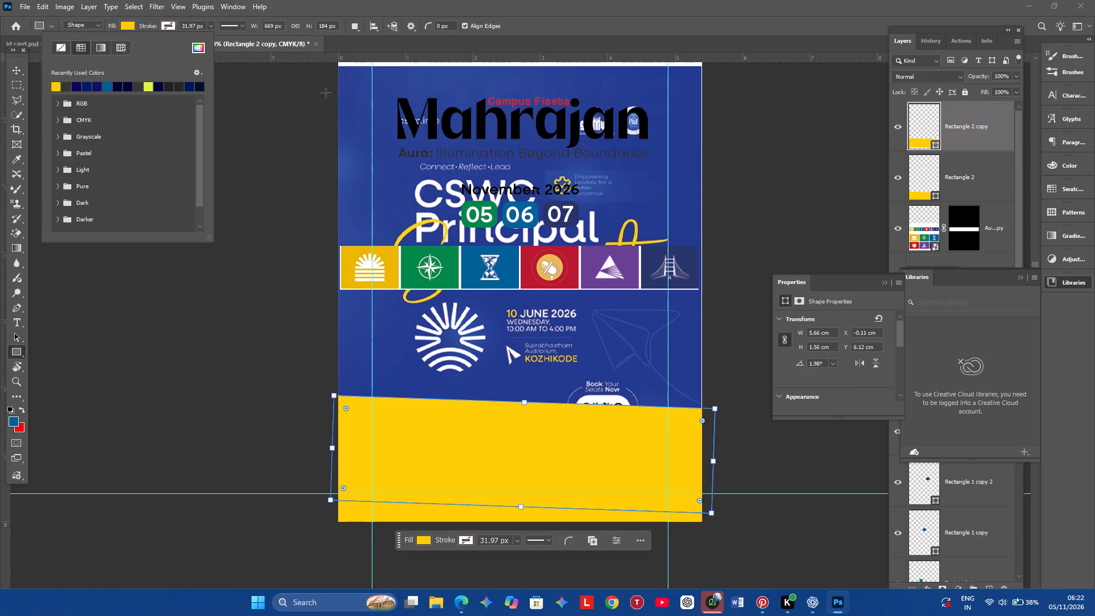
{"action": "left_click", "coordinate": [201, 46]}
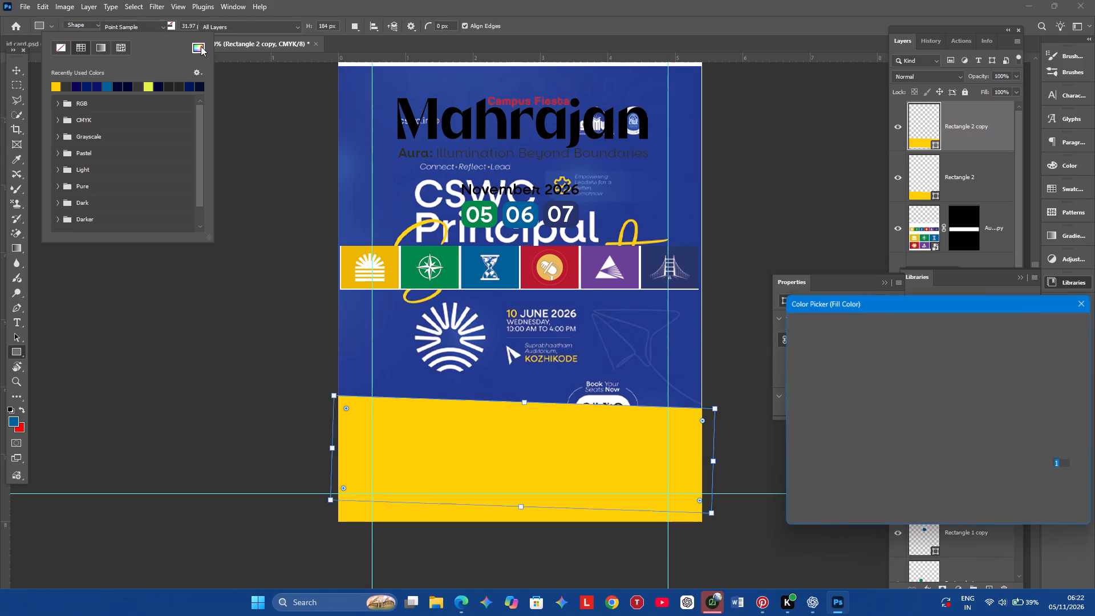
{"action": "left_click", "coordinate": [358, 175]}
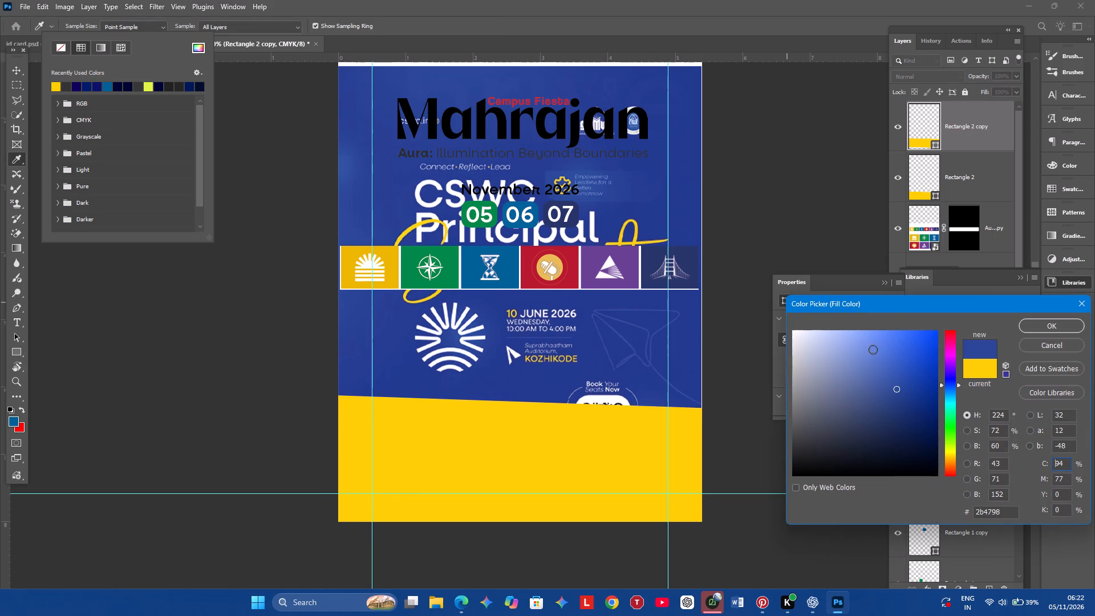
{"action": "left_click_drag", "start_coordinate": [877, 361], "coordinate": [856, 351]}
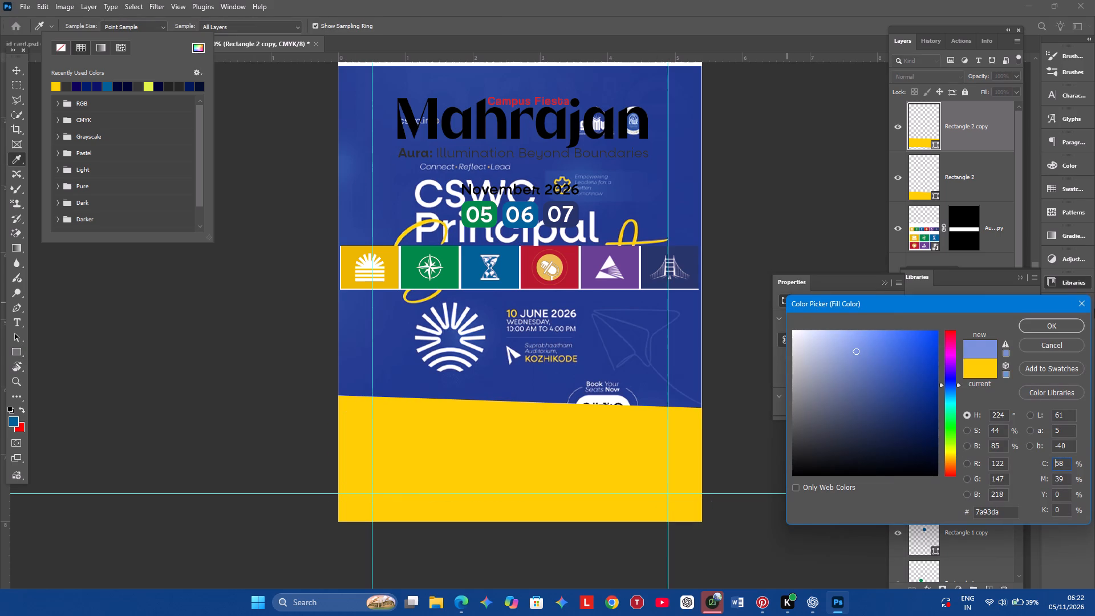
{"action": "left_click", "coordinate": [1058, 331]}
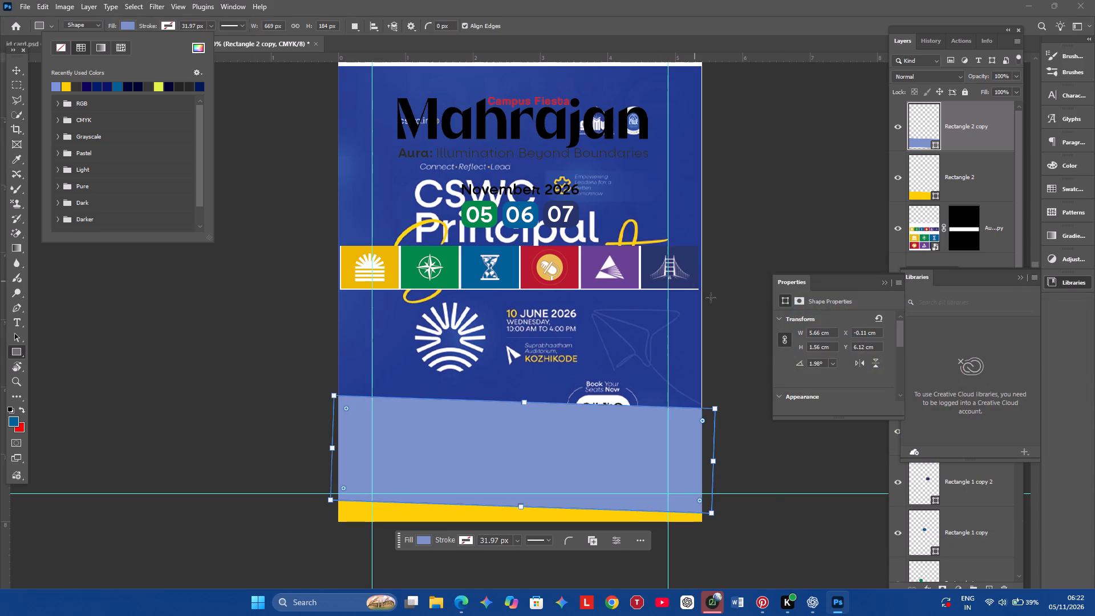
{"action": "left_click_drag", "start_coordinate": [17, 62], "coordinate": [17, 72]}
{"action": "left_click", "coordinate": [17, 72]}
{"action": "left_click", "coordinate": [151, 224]}
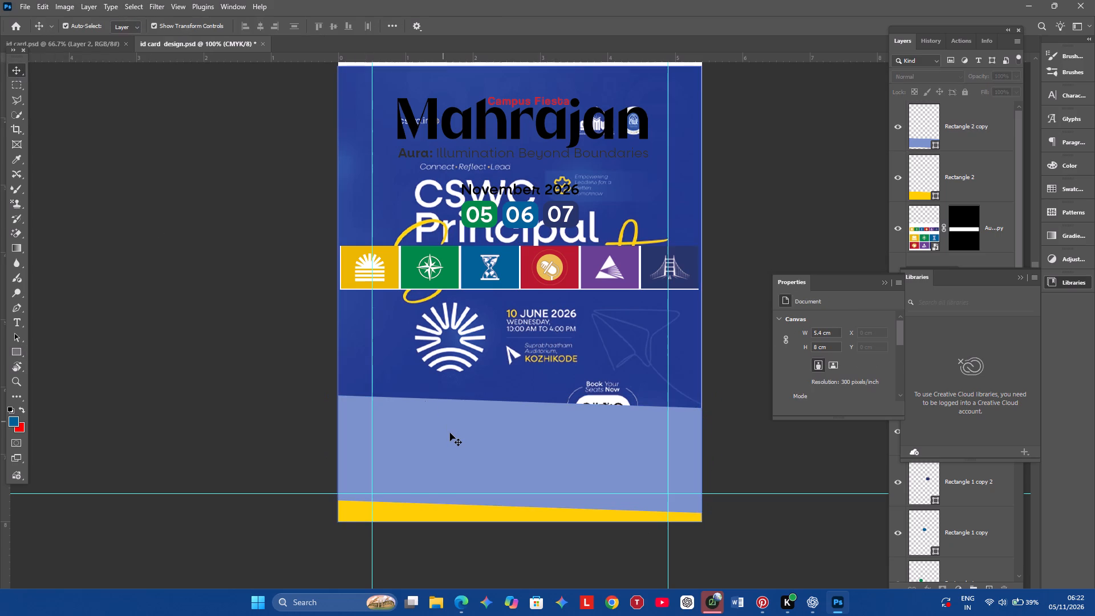
Reorder the light blue rectangle behind the yellow one, directly above the poster layer.
{"action": "left_click", "coordinate": [450, 433]}
{"action": "key", "text": "ctrl+shift+bracketleft"}
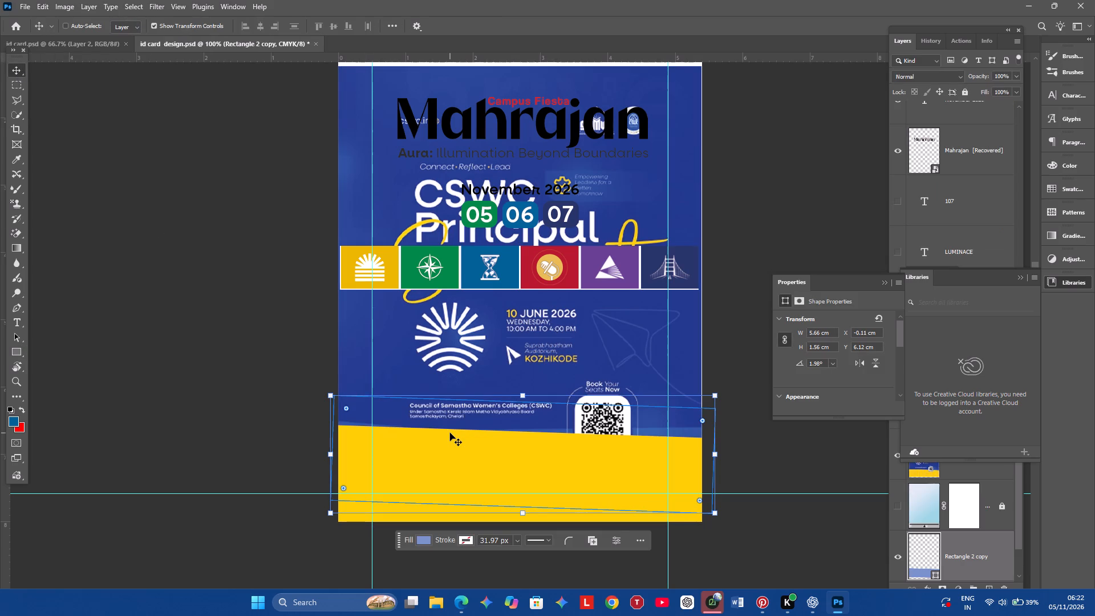
{"action": "key", "text": "ctrl+bracketright"}
{"action": "key", "text": "ctrl+bracketright"}
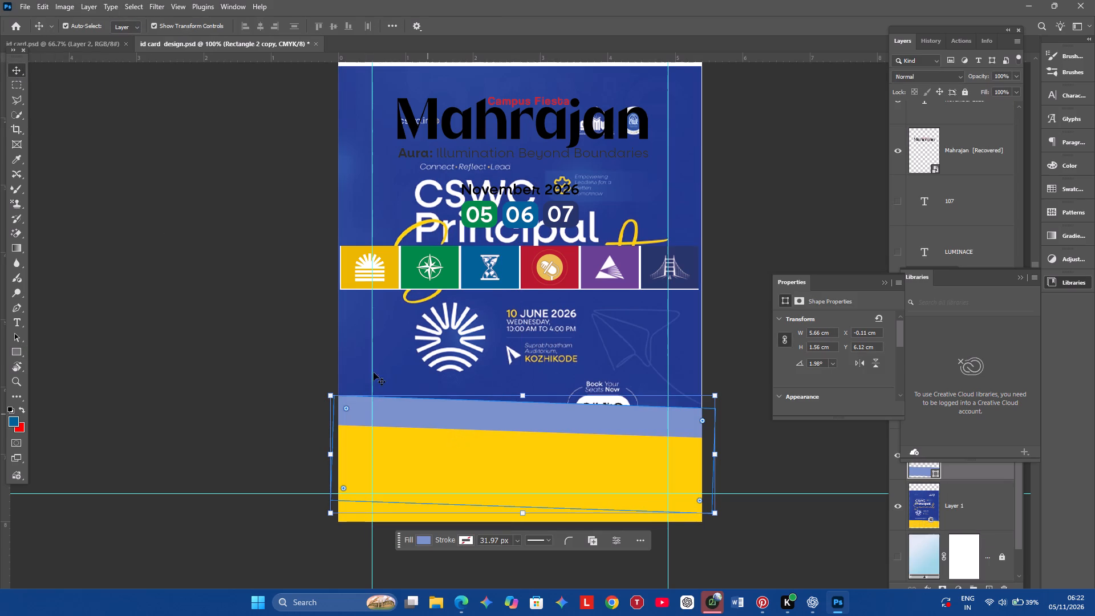
Rotate the light blue rectangle to about -0.86° and position it at about Y 6.62 cm, showing above the yellow band's right end.
{"action": "left_click_drag", "start_coordinate": [319, 390], "coordinate": [315, 421]}
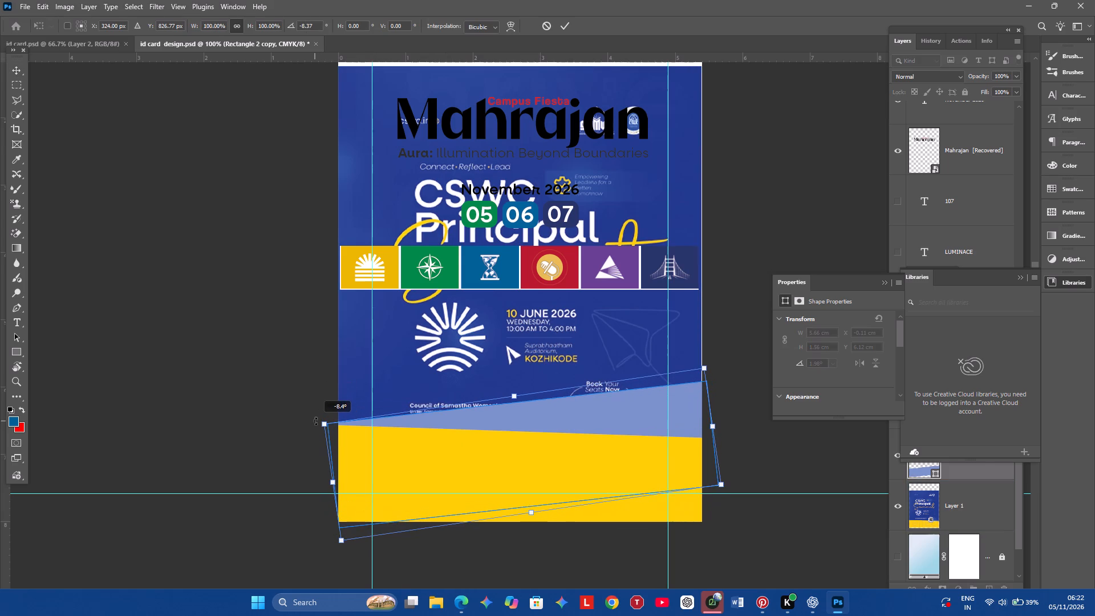
{"action": "left_click_drag", "start_coordinate": [315, 421], "coordinate": [319, 409]}
{"action": "left_click_drag", "start_coordinate": [501, 411], "coordinate": [496, 439]}
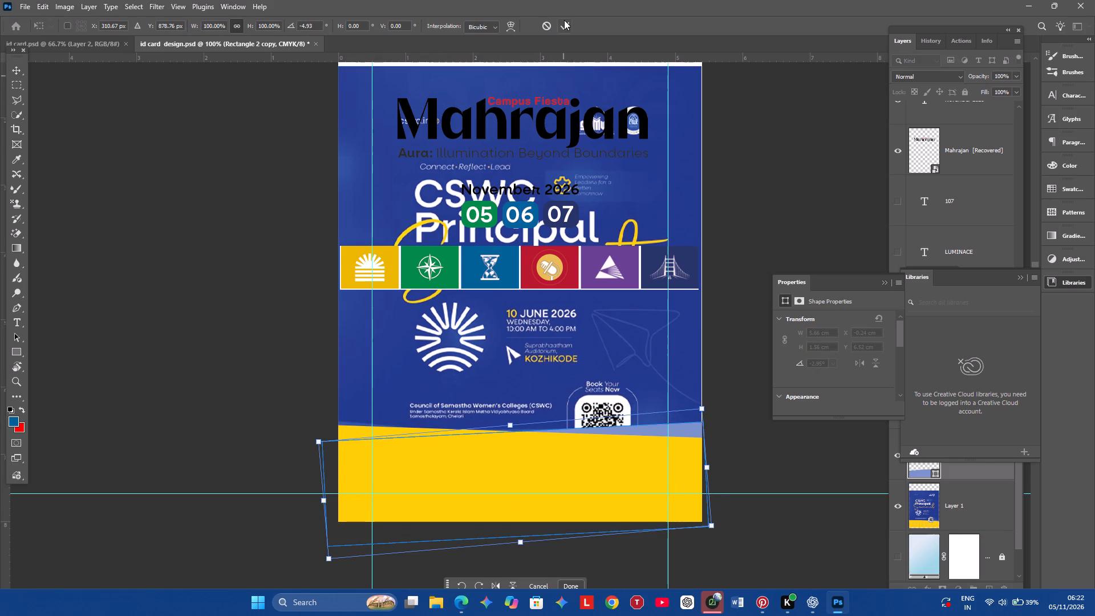
{"action": "left_click", "coordinate": [564, 22]}
{"action": "left_click", "coordinate": [747, 168]}
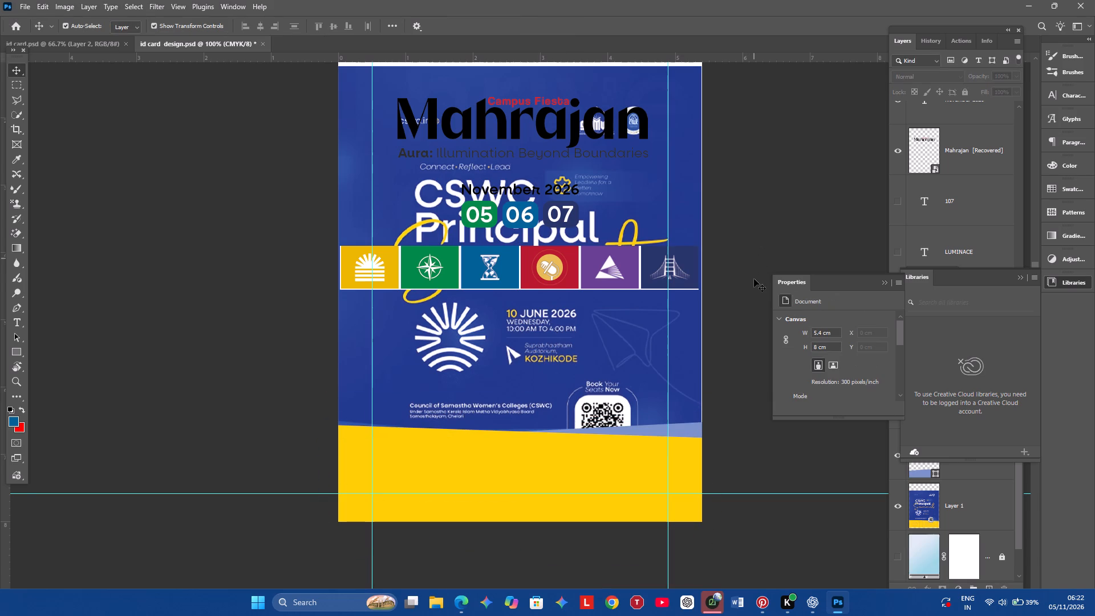
{"action": "scroll", "coordinate": [754, 281], "scroll_direction": "down", "scroll_amount": 1}
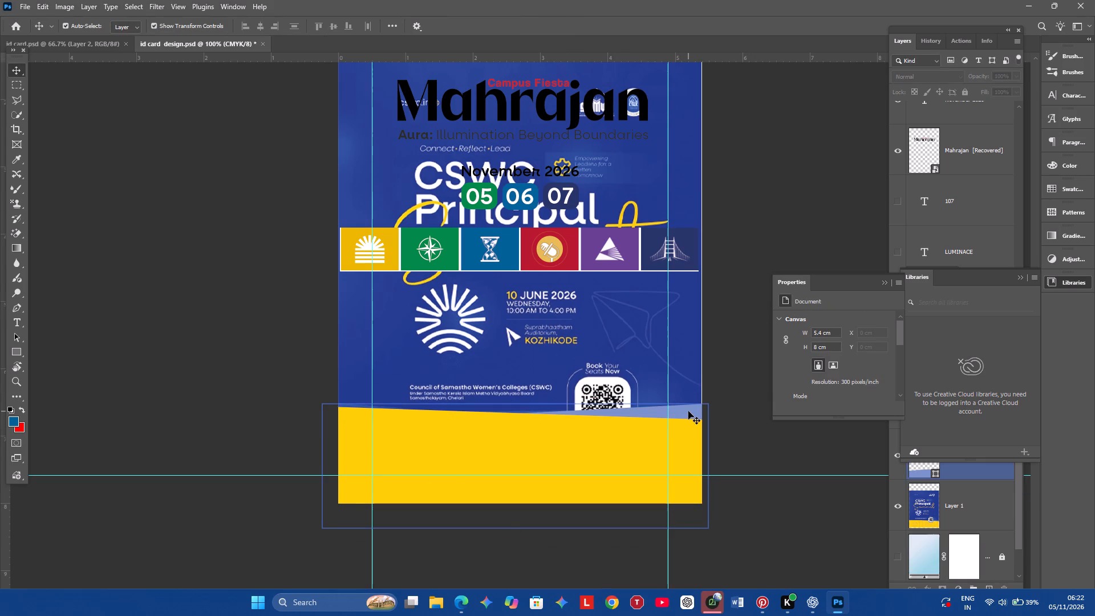
{"action": "left_click", "coordinate": [688, 411]}
{"action": "left_click_drag", "start_coordinate": [716, 399], "coordinate": [721, 403]}
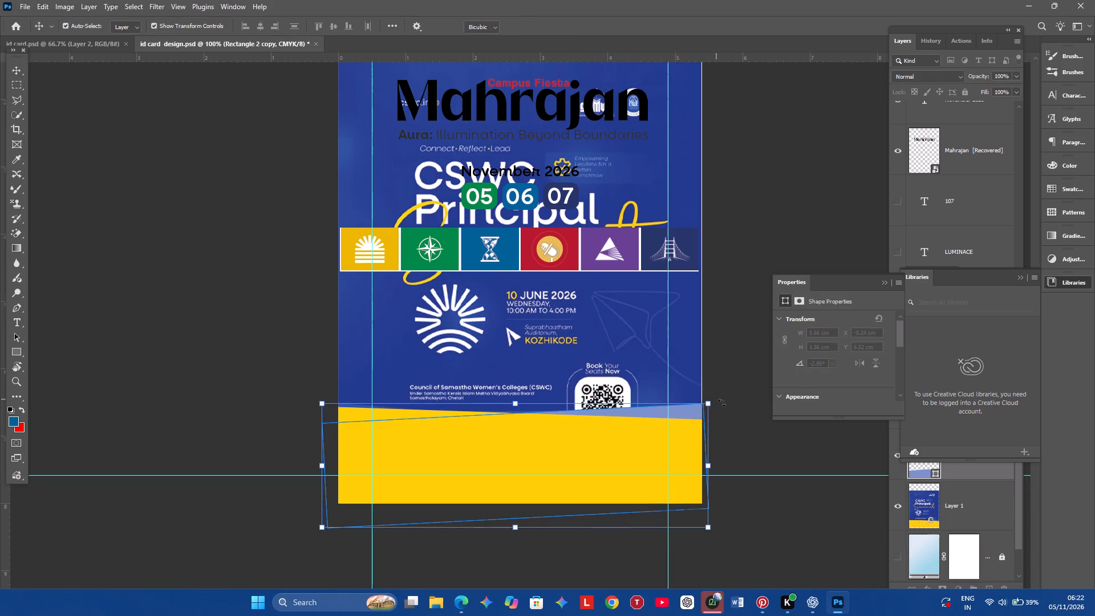
{"action": "left_click_drag", "start_coordinate": [721, 403], "coordinate": [724, 405]}
{"action": "left_click_drag", "start_coordinate": [698, 416], "coordinate": [704, 417]}
{"action": "key", "text": "Return"}
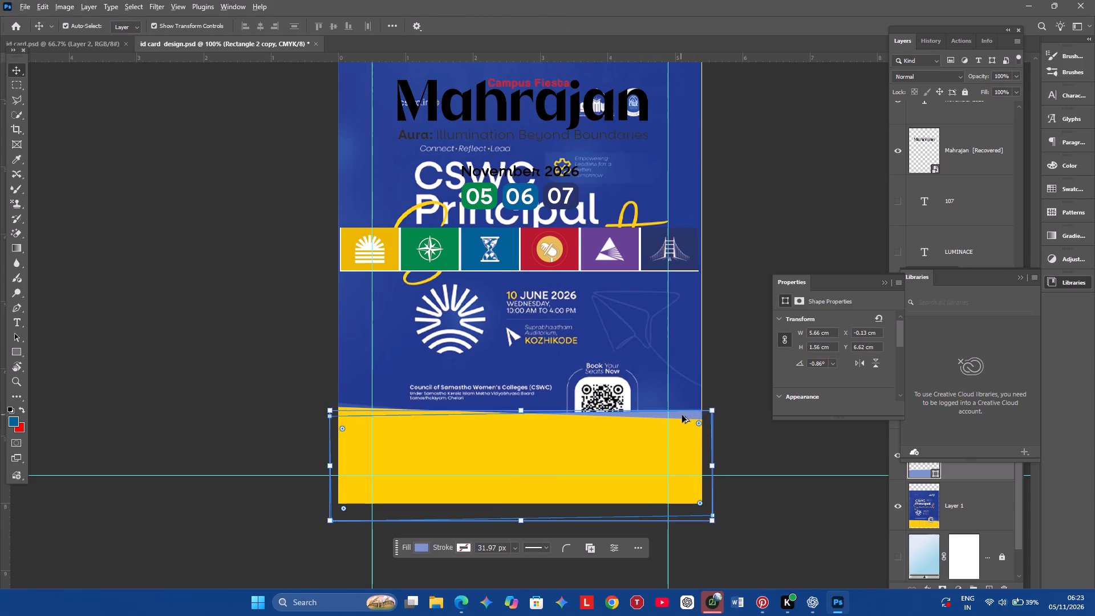
Duplicate the light blue rectangle and rotate the copy by about 6.46°, leaving a thin wedge above the yellow band's left end.
{"action": "left_click_drag", "start_coordinate": [683, 416], "coordinate": [656, 402], "text": "alt"}
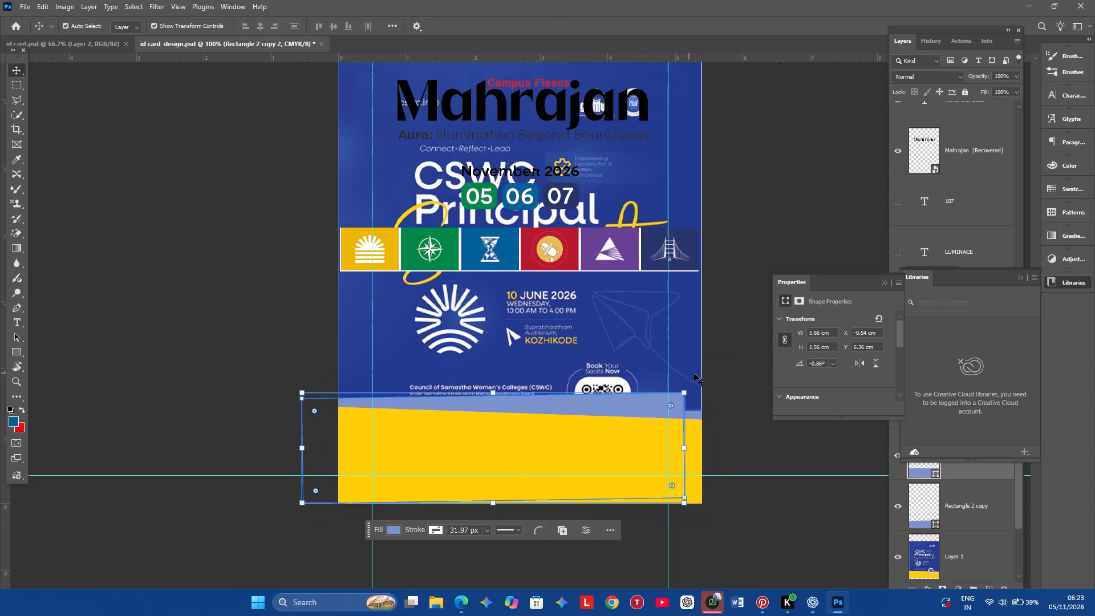
{"action": "left_click_drag", "start_coordinate": [690, 384], "coordinate": [701, 430]}
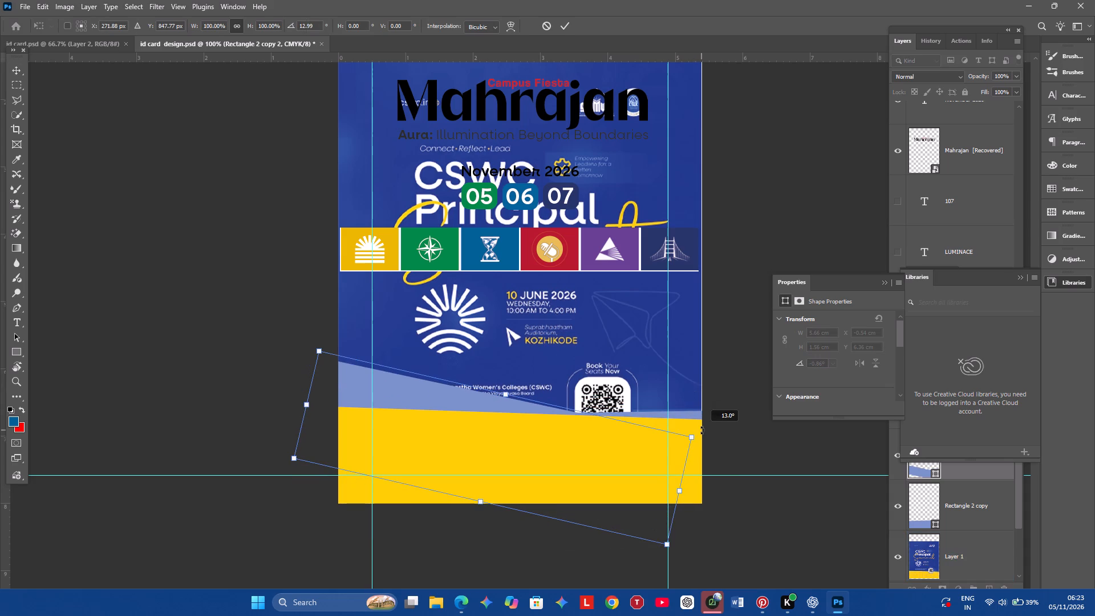
{"action": "left_click_drag", "start_coordinate": [701, 430], "coordinate": [692, 408]}
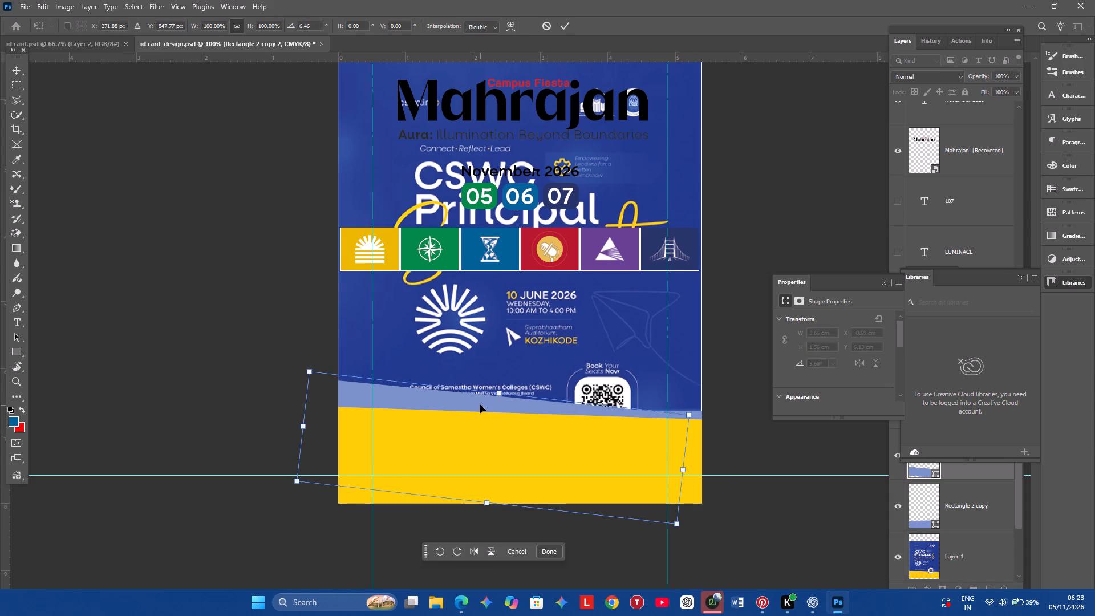
{"action": "left_click_drag", "start_coordinate": [480, 405], "coordinate": [477, 423]}
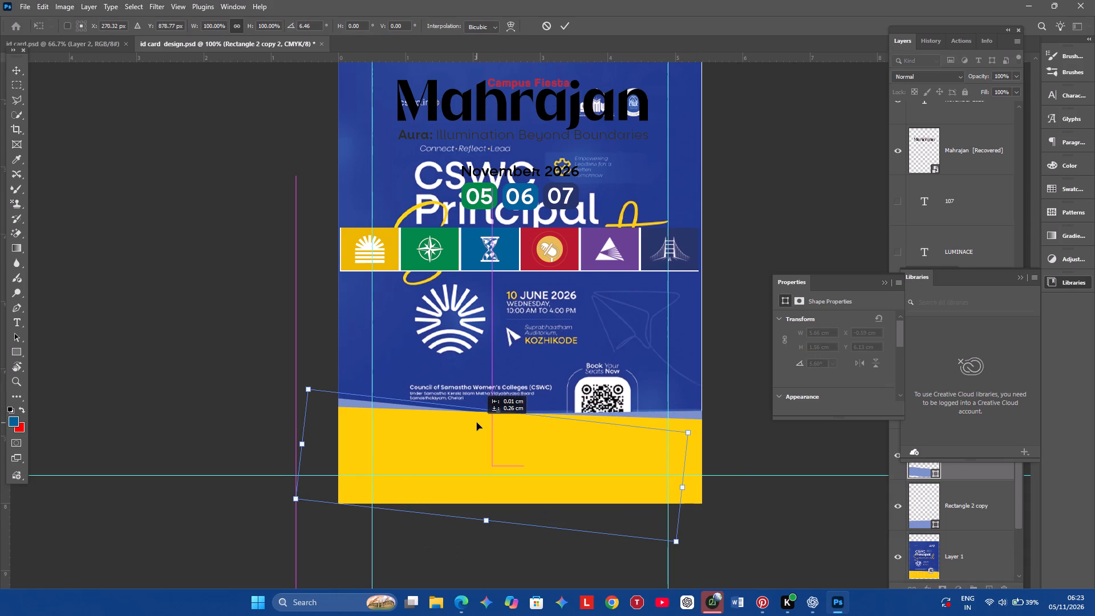
{"action": "left_click_drag", "start_coordinate": [477, 423], "coordinate": [476, 422]}
{"action": "left_click", "coordinate": [749, 326]}
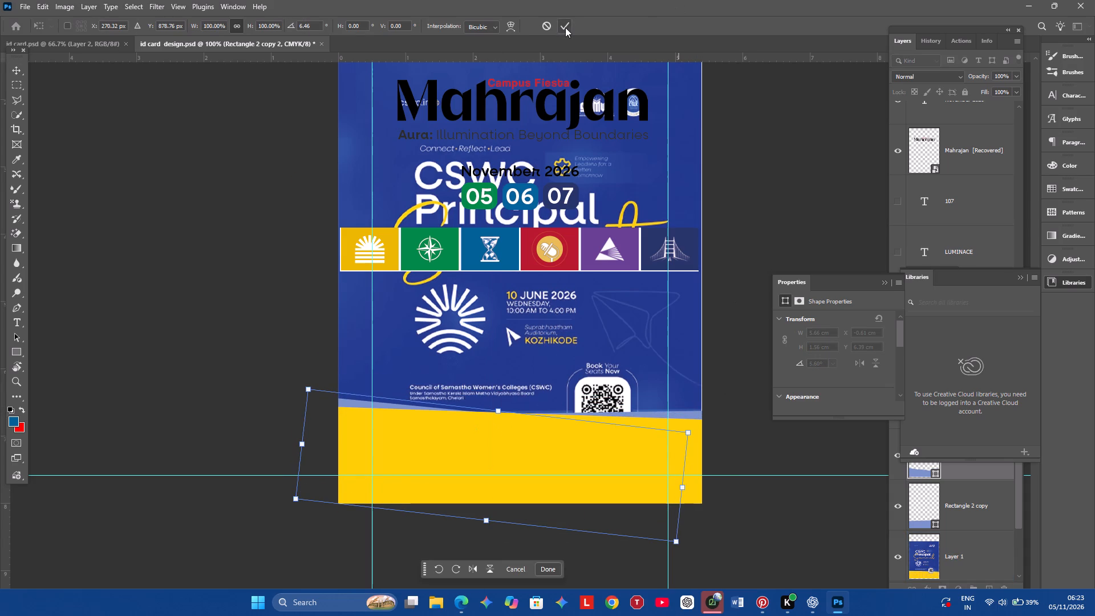
{"action": "left_click", "coordinate": [565, 26]}
{"action": "left_click", "coordinate": [826, 157]}
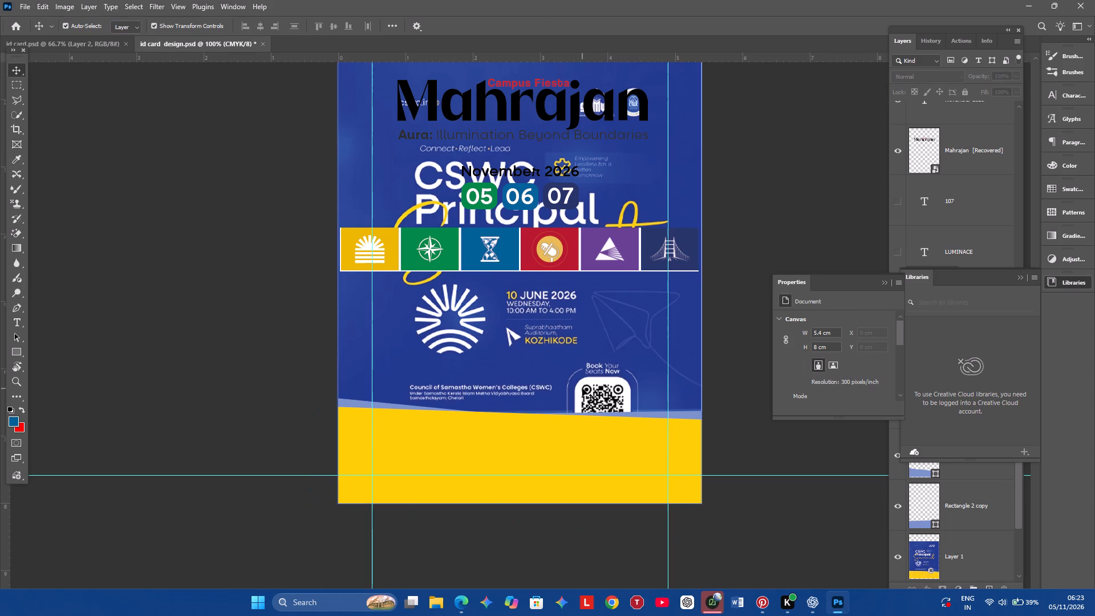
Delete the Mahrajan title with its Campus Fiesta text and the Aura: Illumination Beyond Boundaries tagline overlapping the poster.
{"action": "scroll", "coordinate": [587, 183], "scroll_direction": "down", "scroll_amount": 1}
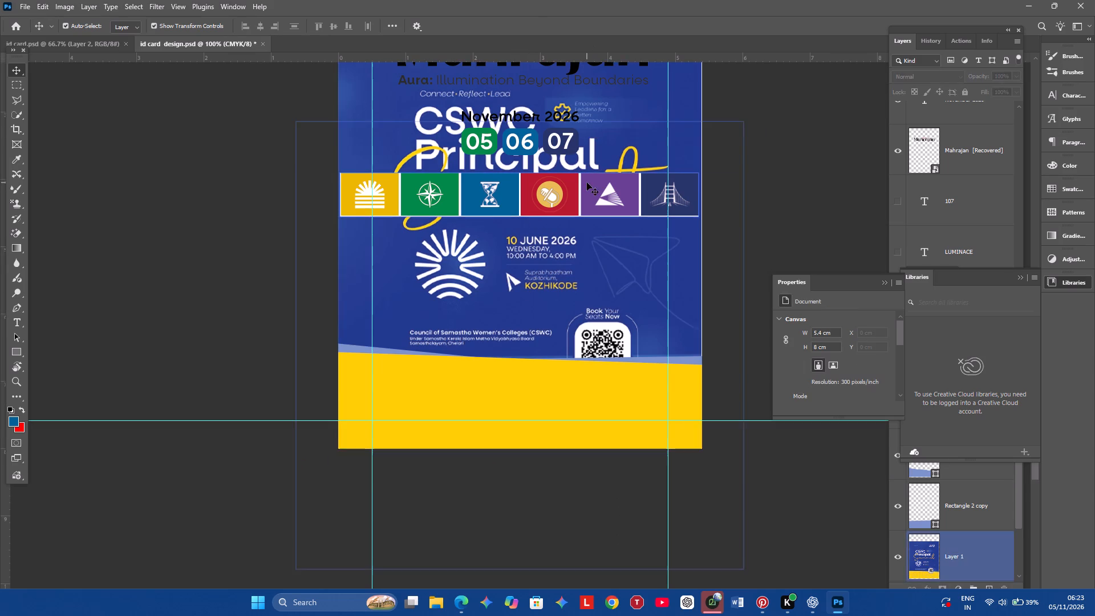
{"action": "scroll", "coordinate": [587, 183], "scroll_direction": "down", "scroll_amount": 1}
{"action": "scroll", "coordinate": [587, 183], "scroll_direction": "up", "scroll_amount": 3}
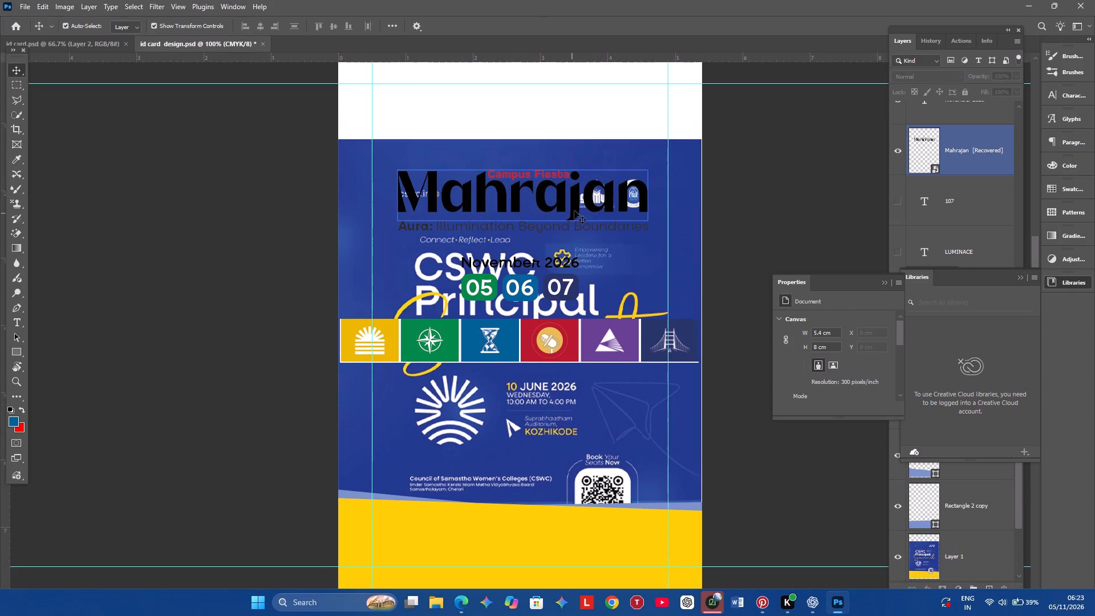
{"action": "left_click", "coordinate": [583, 201]}
{"action": "left_click", "coordinate": [570, 190]}
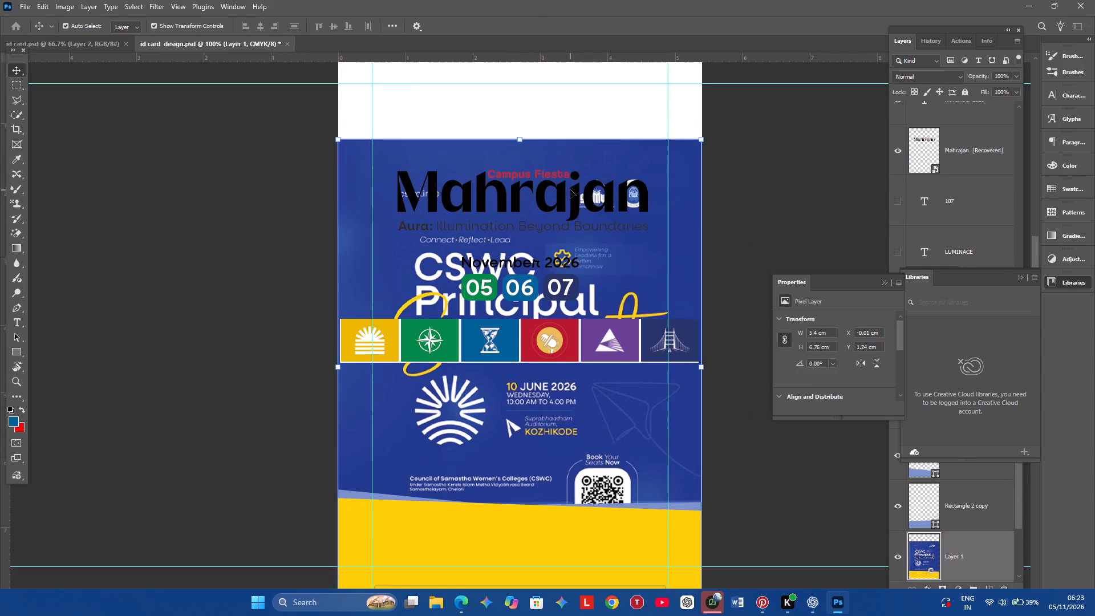
{"action": "left_click", "coordinate": [544, 205]}
{"action": "key", "text": "BackSpace"}
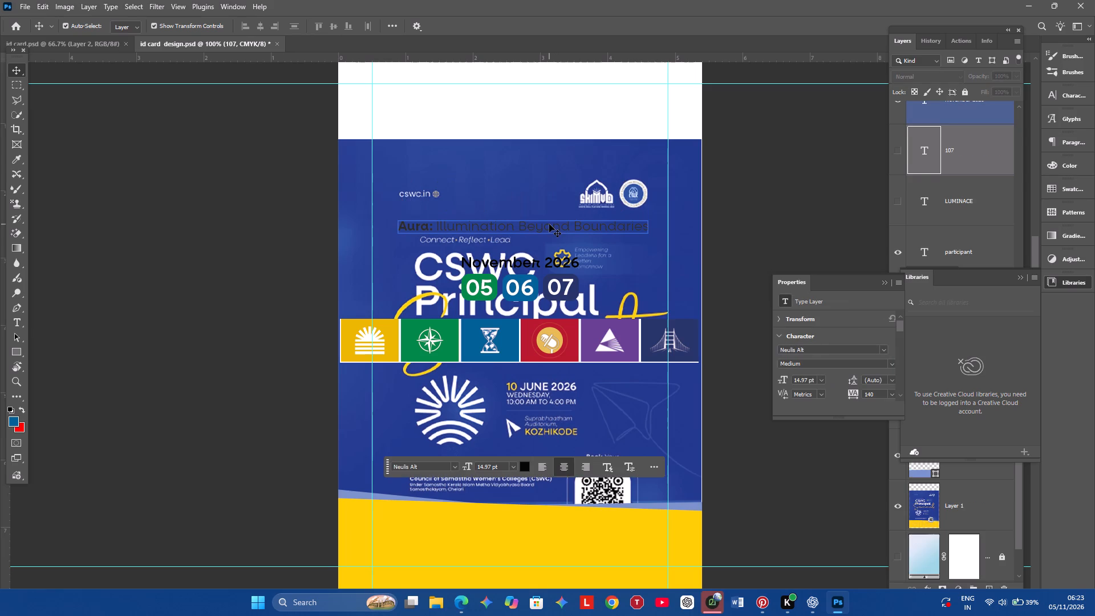
{"action": "left_click", "coordinate": [549, 224]}
{"action": "key", "text": "BackSpace"}
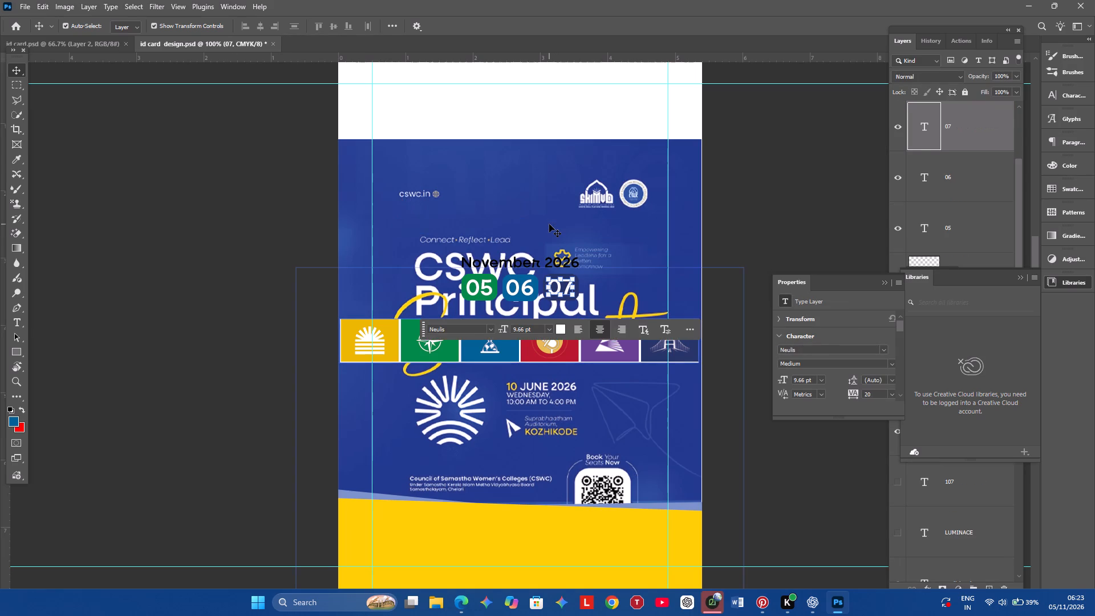
Nudge the 07 date number slightly to the right.
{"action": "key", "text": "Right"}
{"action": "key", "text": "Right"}
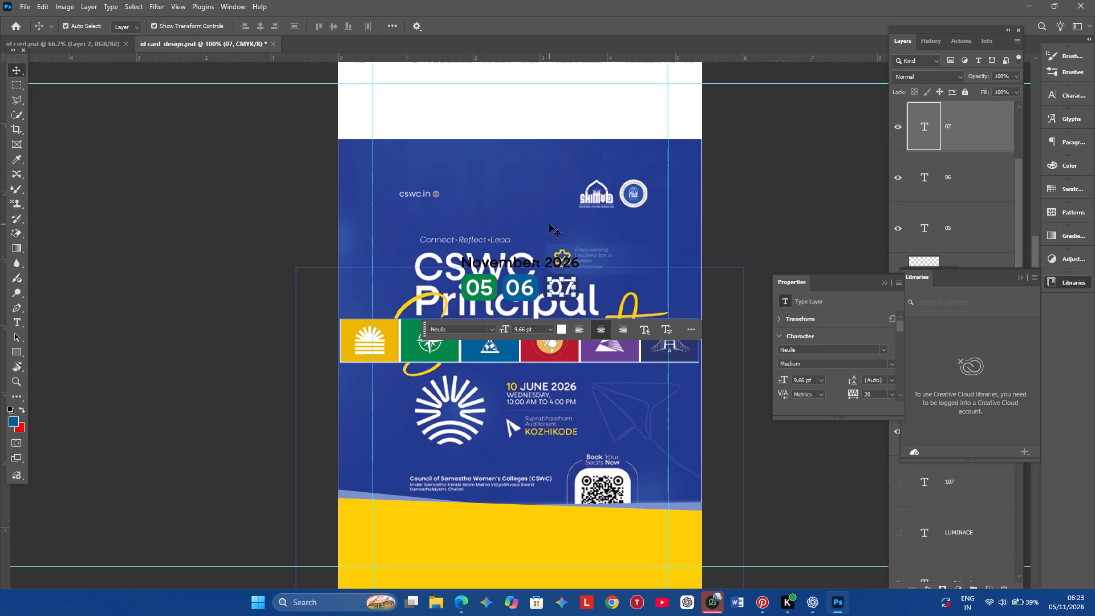
{"action": "key", "text": "plus"}
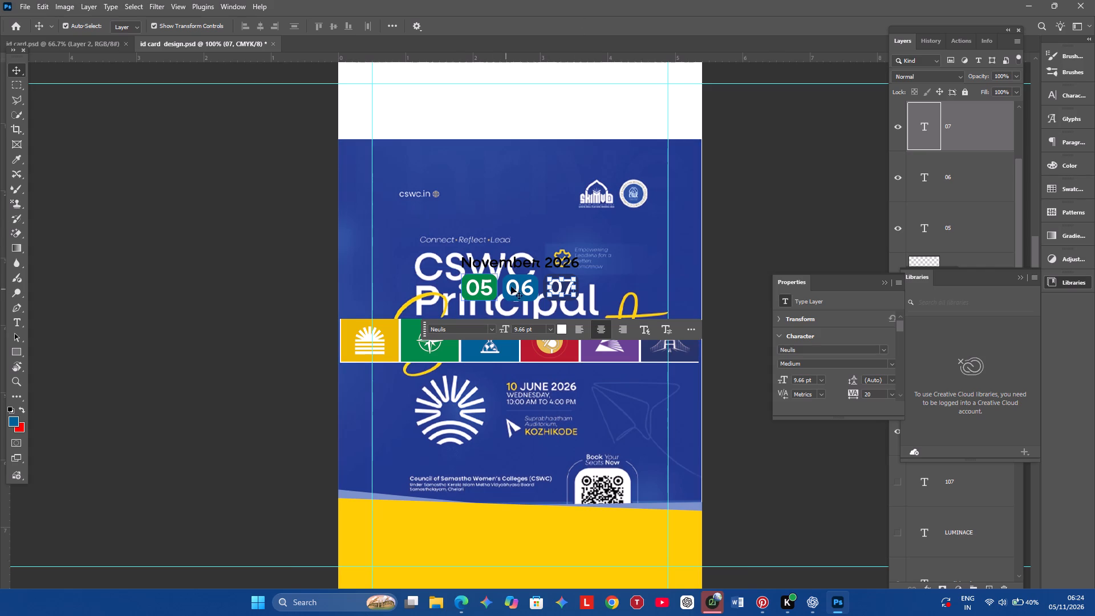
{"action": "left_click", "coordinate": [582, 297]}
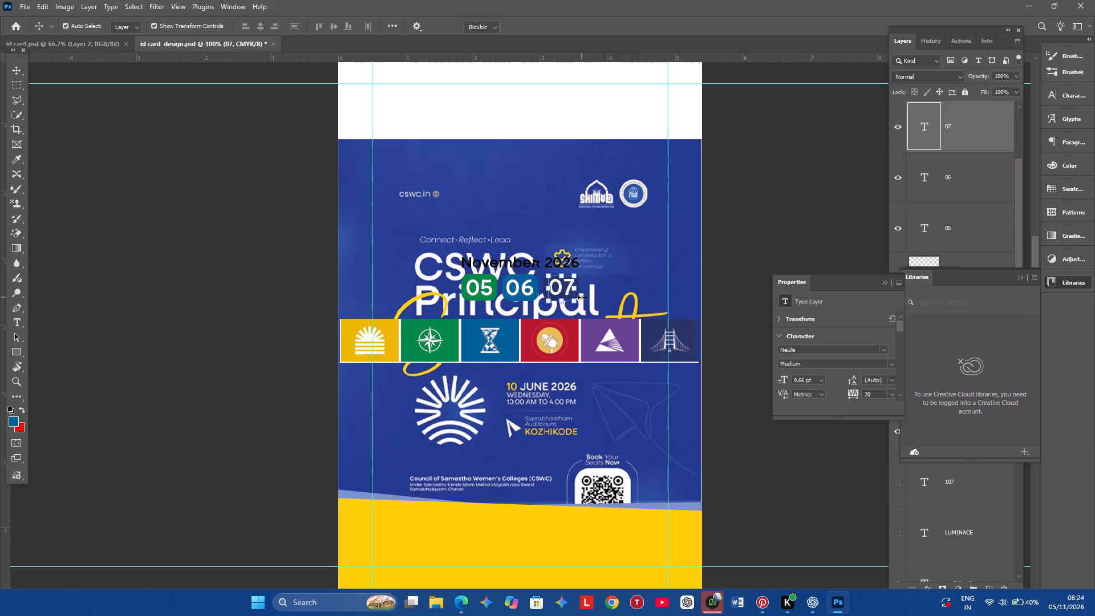
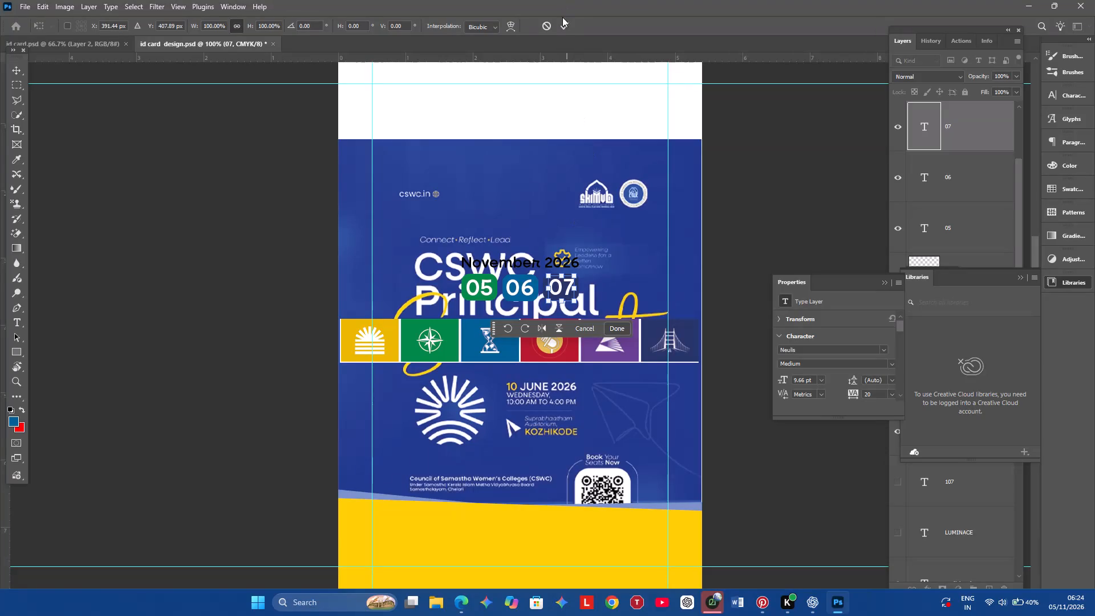
Delete the 05, 06 and 07 date numbers together with their coloured badge rectangles.
{"action": "left_click", "coordinate": [563, 21]}
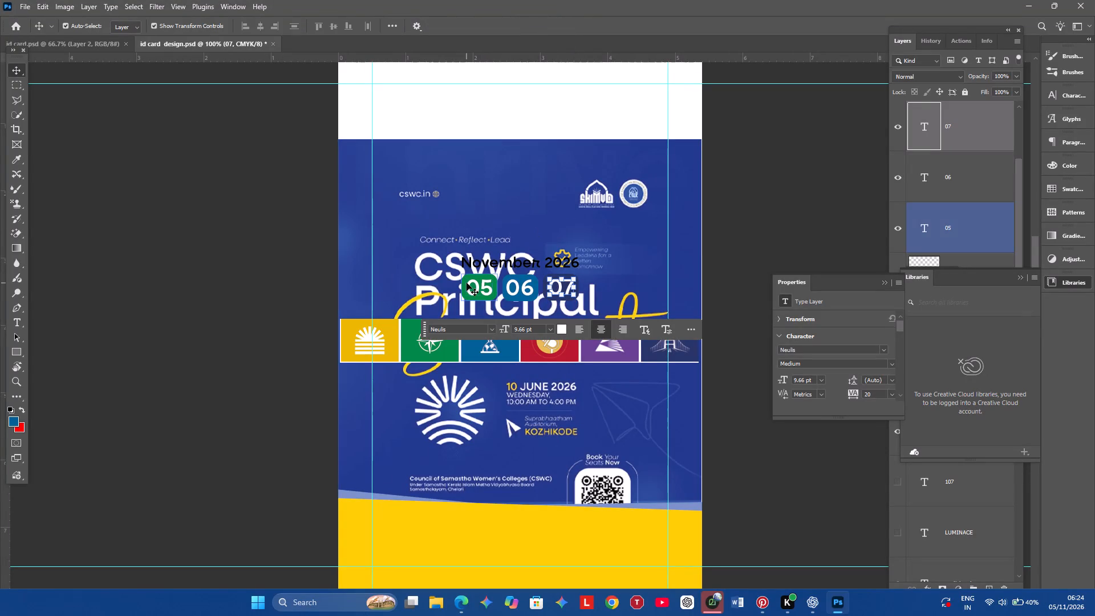
{"action": "left_click_drag", "start_coordinate": [465, 283], "coordinate": [483, 156]}
{"action": "key", "text": "equal"}
{"action": "key", "text": "BackSpace"}
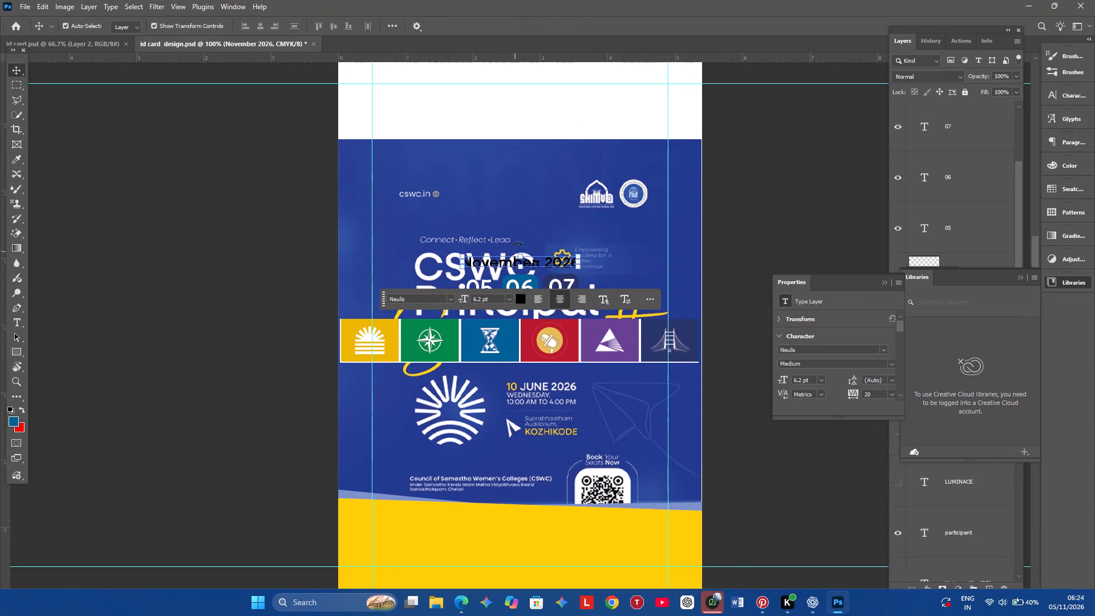
{"action": "left_click", "coordinate": [742, 222]}
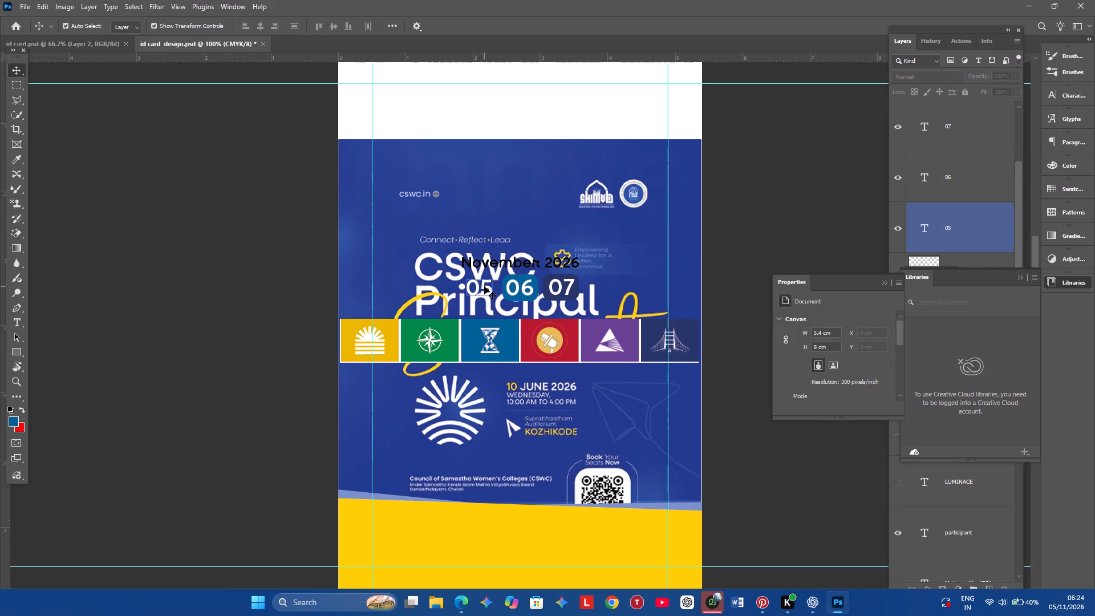
{"action": "left_click", "coordinate": [484, 286]}
{"action": "key", "text": "BackSpace"}
{"action": "key", "text": "BackSpace"}
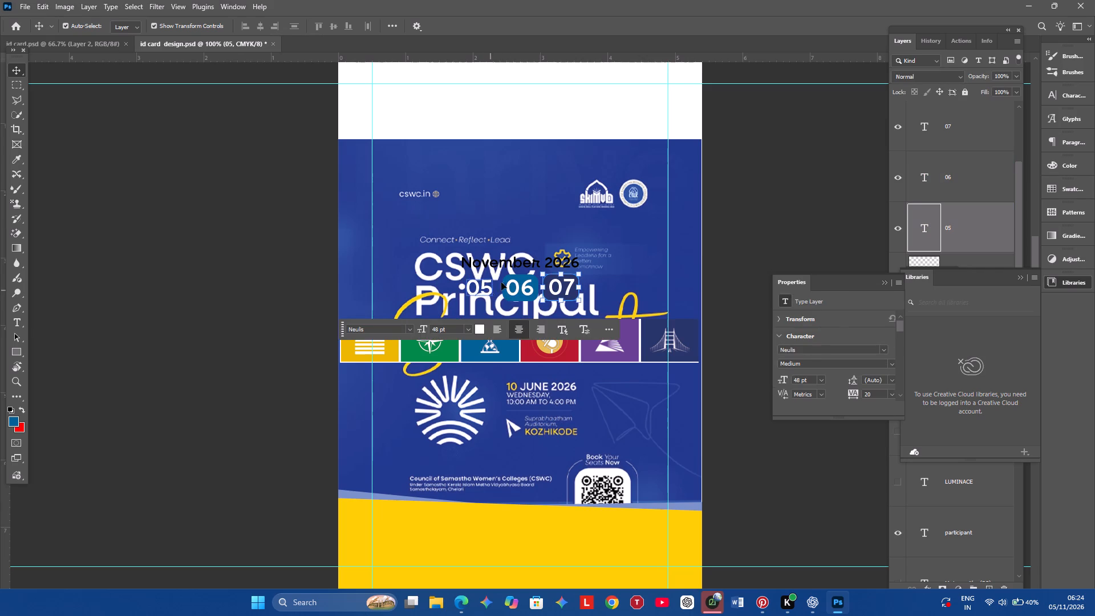
{"action": "left_click", "coordinate": [517, 285]}
{"action": "key", "text": "BackSpace"}
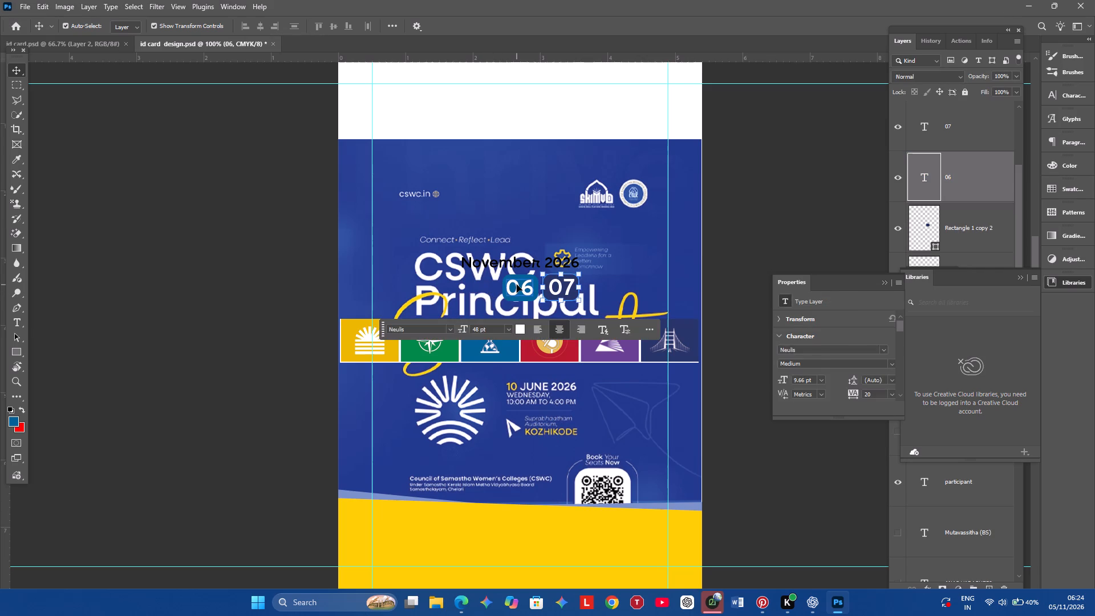
{"action": "key", "text": "BackSpace"}
{"action": "key", "text": "BackSpace"}
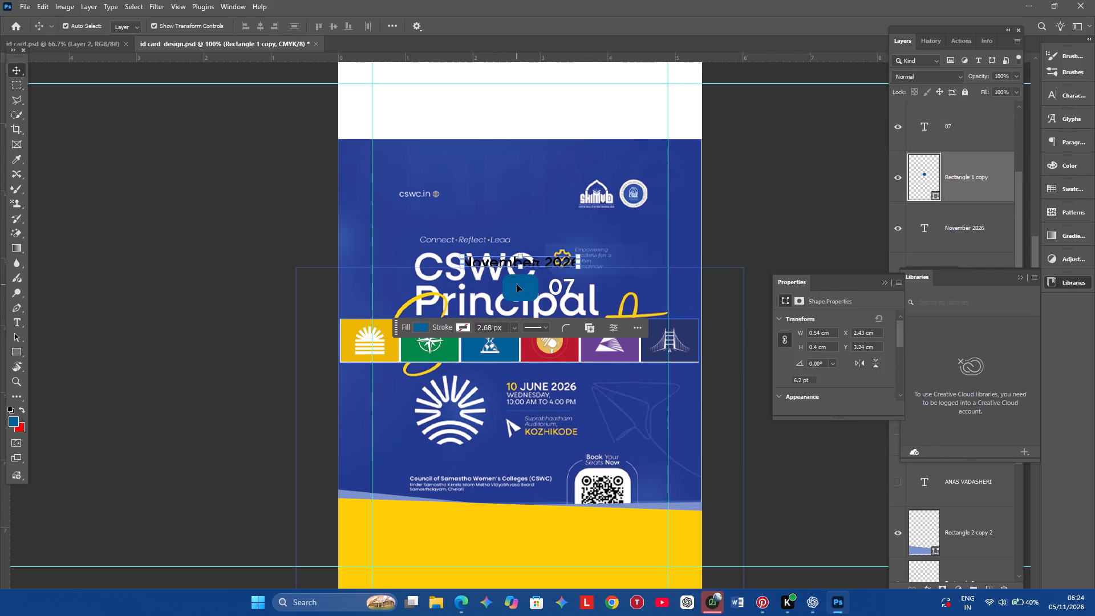
{"action": "left_click", "coordinate": [561, 283]}
{"action": "key", "text": "BackSpace"}
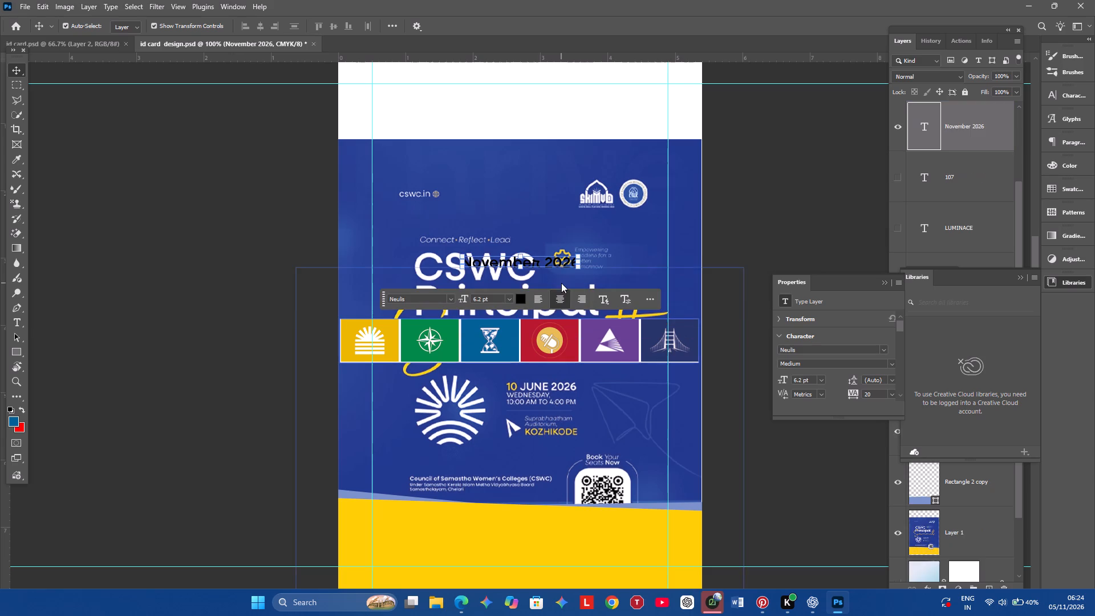
Move the November 2026 text below the icon strip, over the poster's 10 June 2026 date line.
{"action": "left_click_drag", "start_coordinate": [544, 259], "coordinate": [568, 352]}
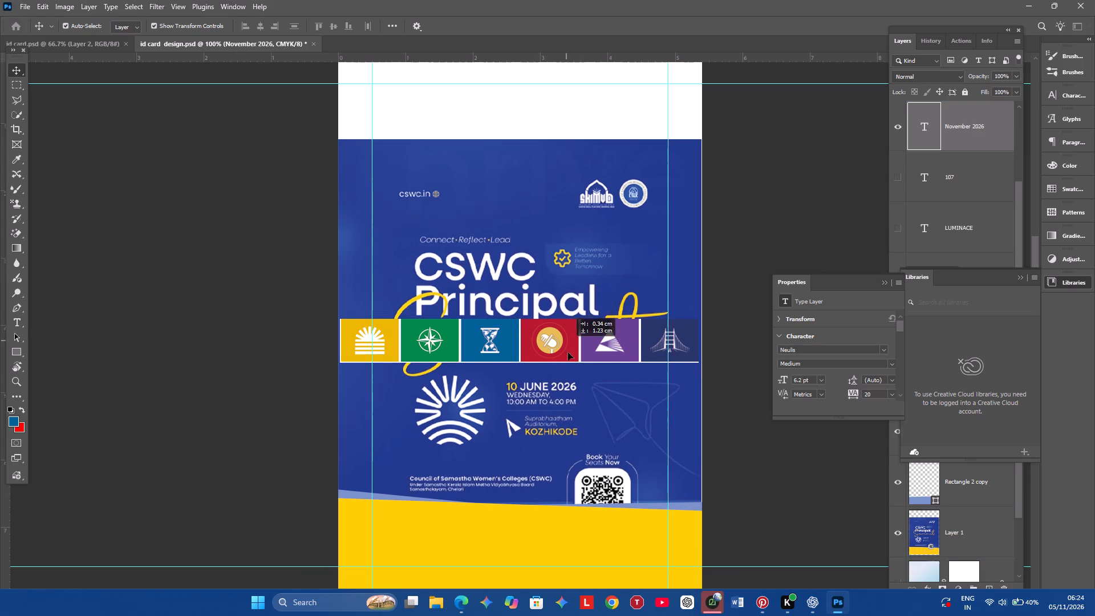
{"action": "left_click_drag", "start_coordinate": [568, 352], "coordinate": [586, 383]}
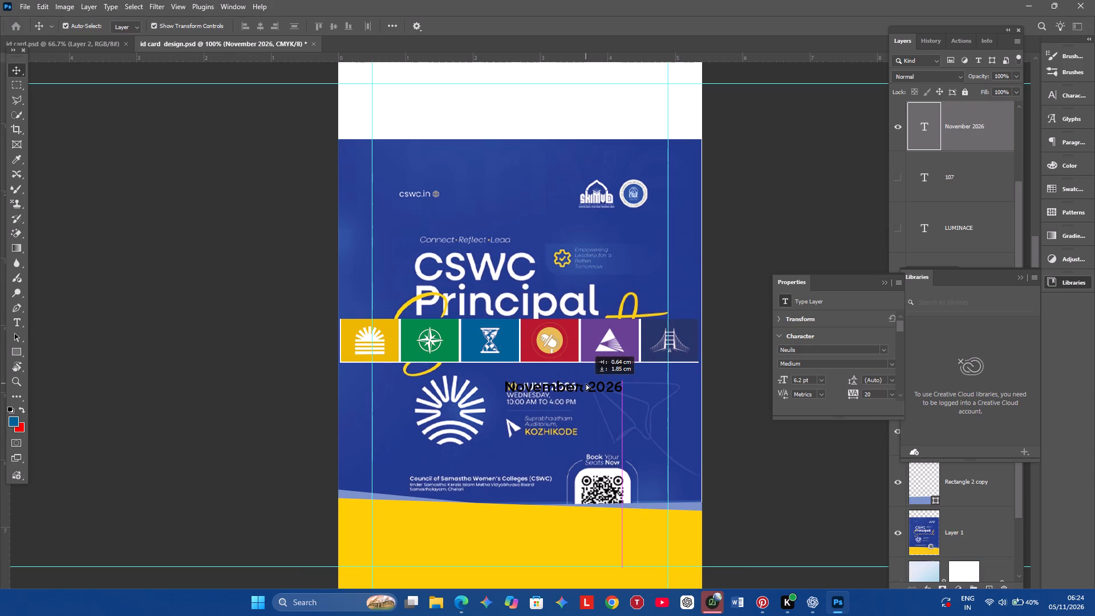
{"action": "left_click_drag", "start_coordinate": [586, 383], "coordinate": [591, 383]}
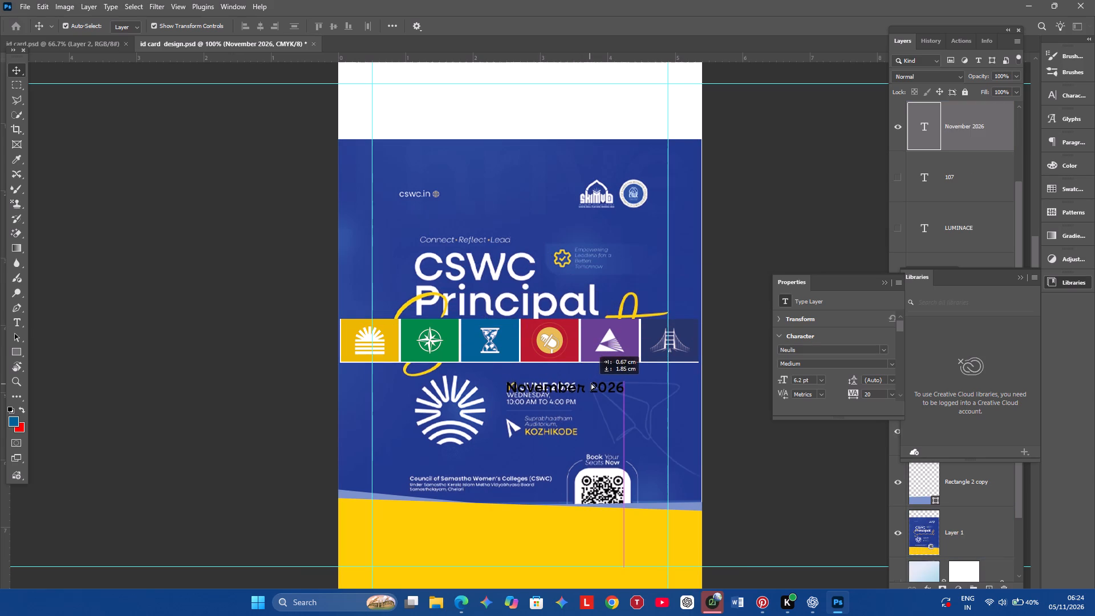
{"action": "left_click_drag", "start_coordinate": [591, 383], "coordinate": [592, 384]}
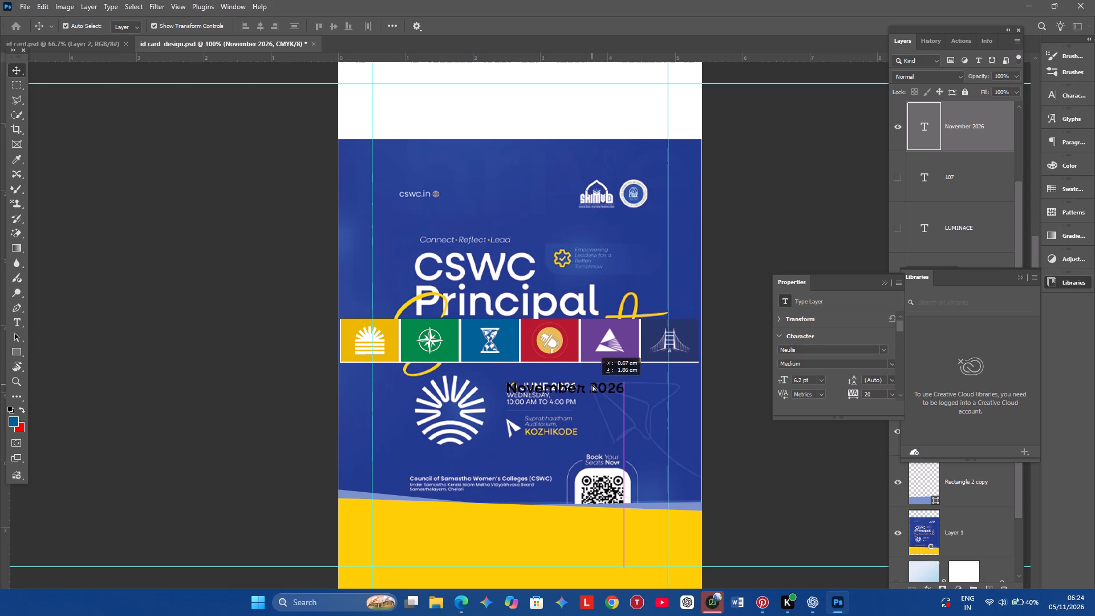
{"action": "left_click_drag", "start_coordinate": [592, 384], "coordinate": [593, 387]}
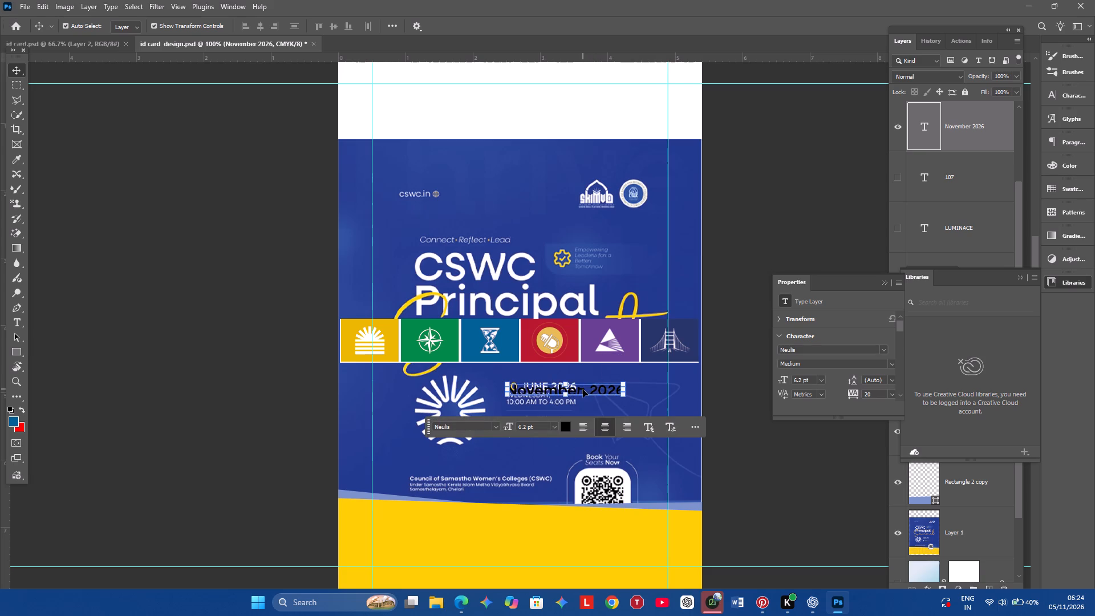
{"action": "left_click_drag", "start_coordinate": [582, 390], "coordinate": [582, 397]}
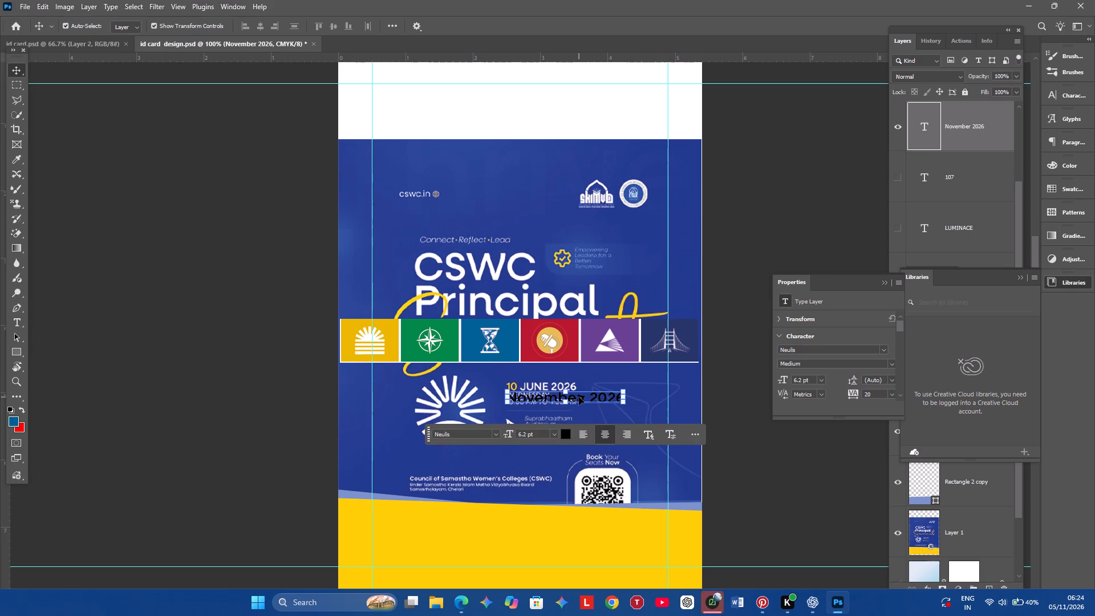
{"action": "left_click_drag", "start_coordinate": [577, 398], "coordinate": [578, 419]}
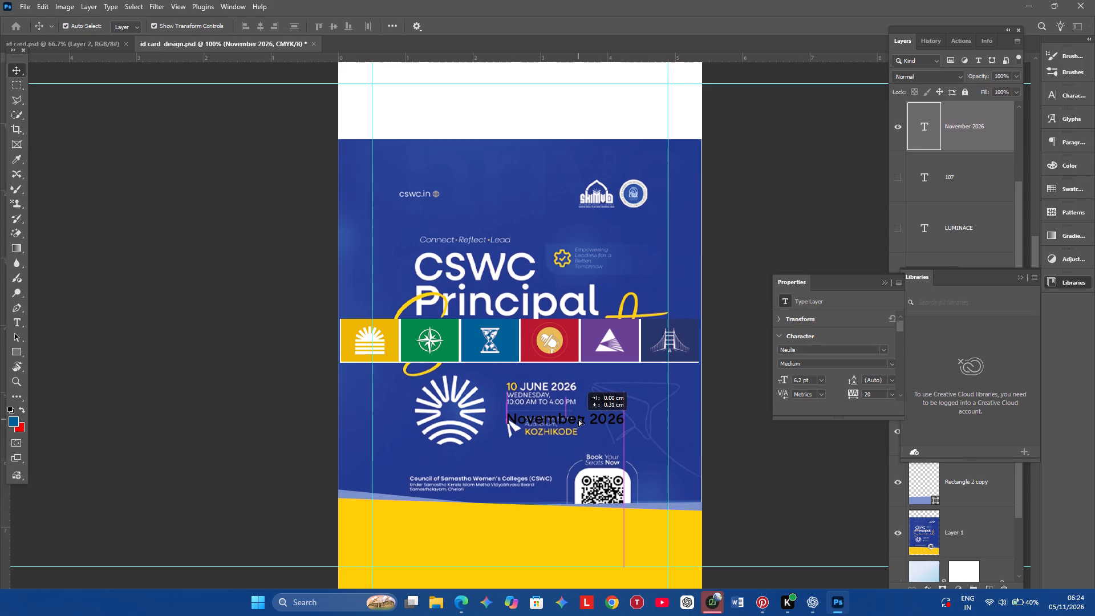
{"action": "left_click_drag", "start_coordinate": [578, 419], "coordinate": [579, 383]}
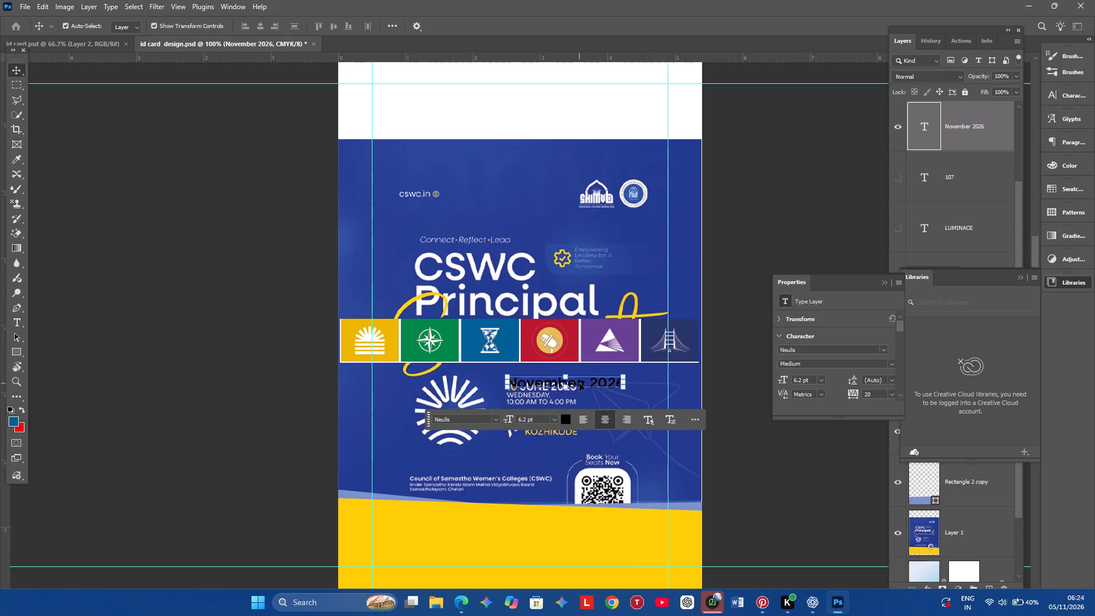
Lower the opacity of the CSWC poster layer to about 23%.
{"action": "left_click", "coordinate": [603, 333]}
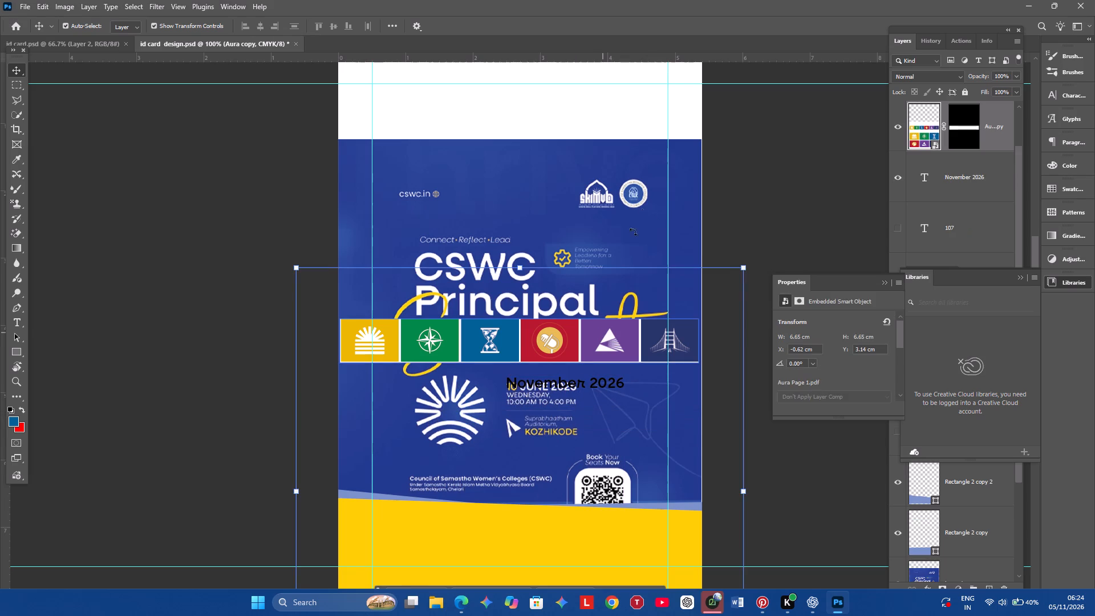
{"action": "left_click", "coordinate": [647, 196]}
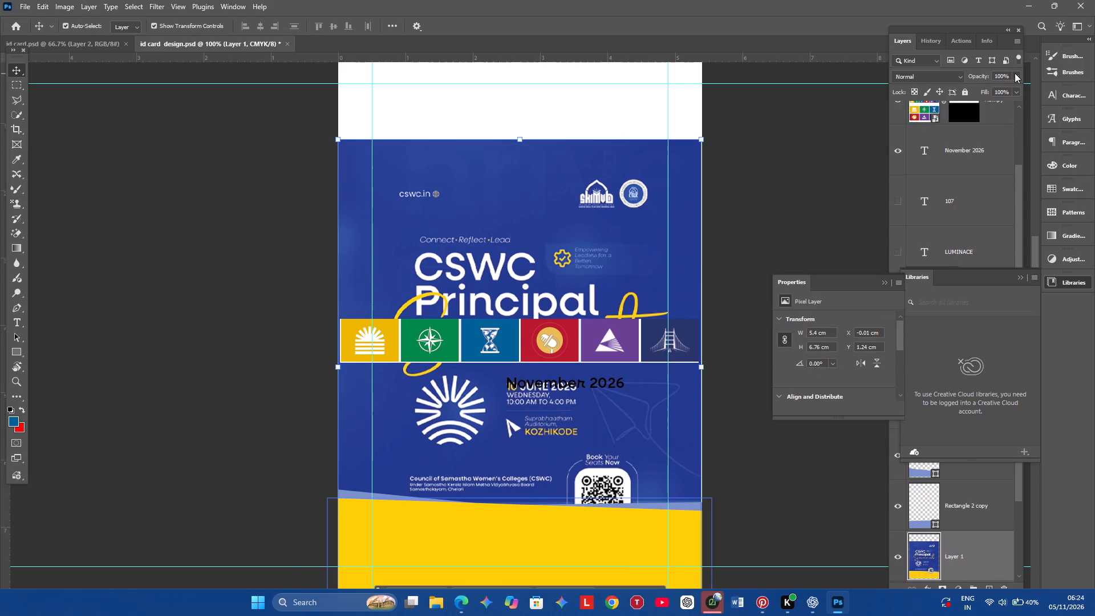
{"action": "left_click", "coordinate": [1015, 73]}
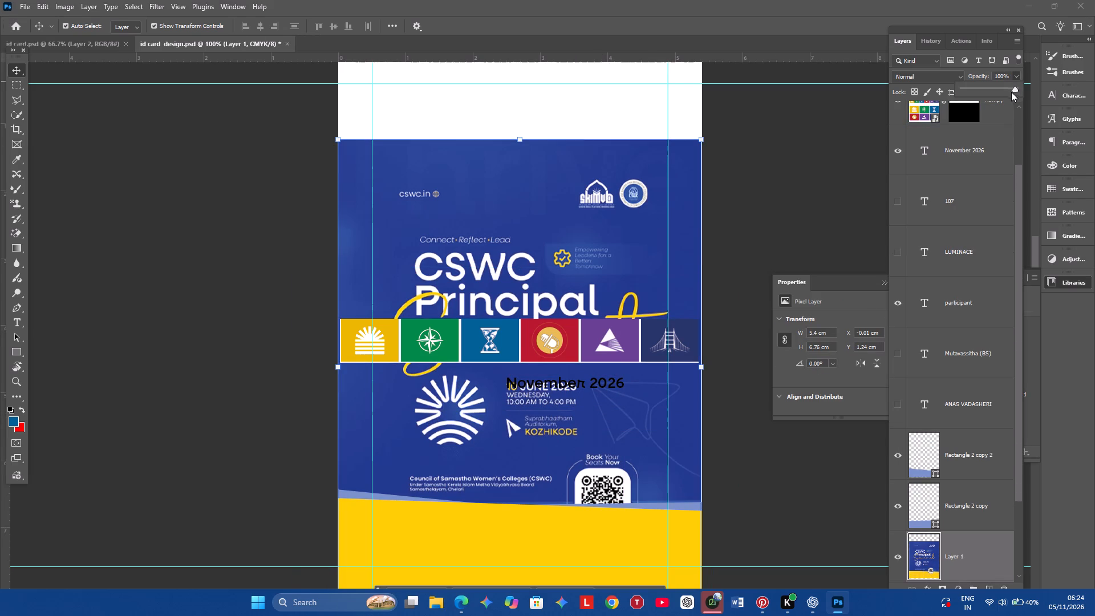
{"action": "left_click_drag", "start_coordinate": [1011, 92], "coordinate": [987, 99]}
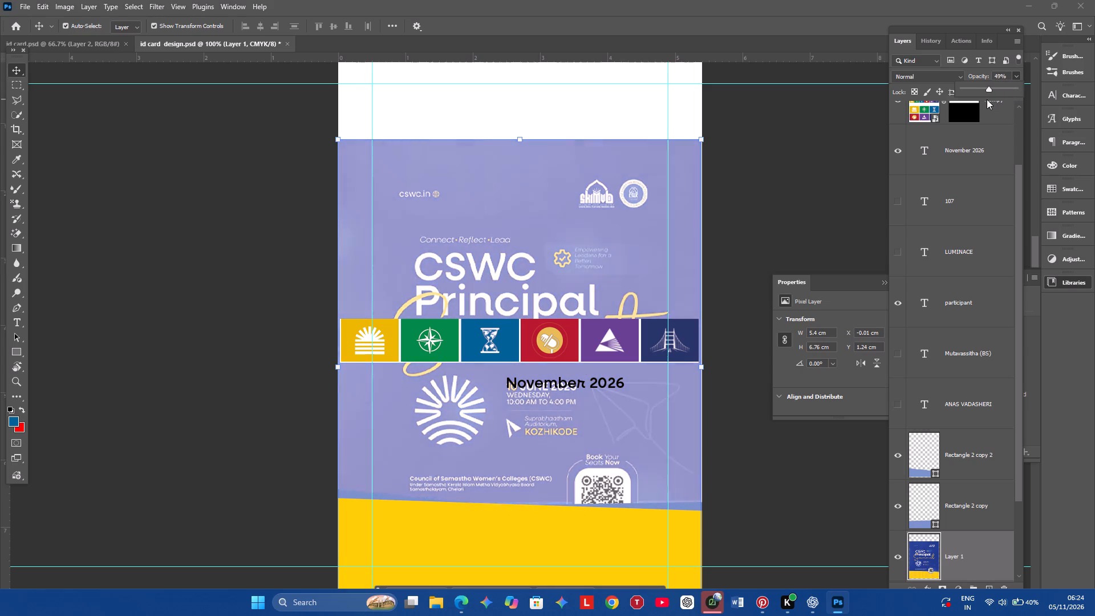
{"action": "left_click_drag", "start_coordinate": [987, 99], "coordinate": [967, 99]}
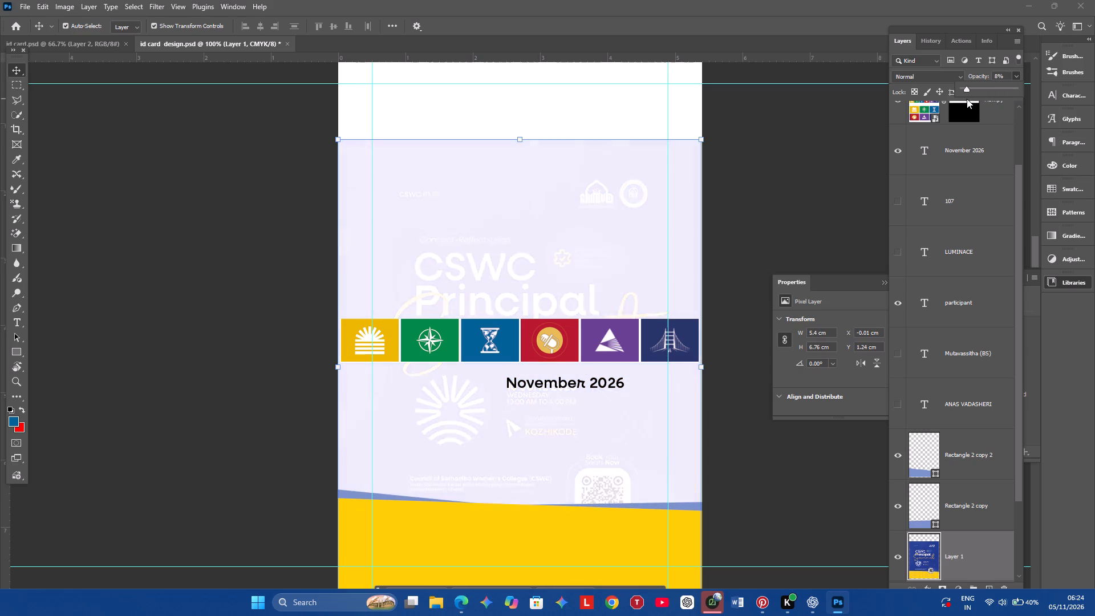
{"action": "left_click_drag", "start_coordinate": [967, 99], "coordinate": [975, 98]}
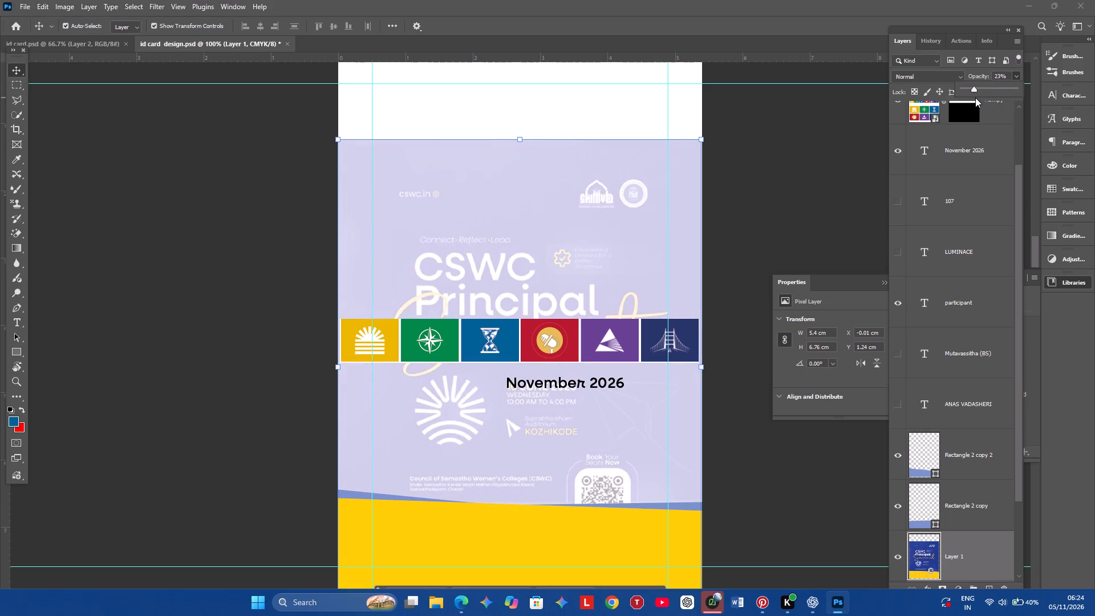
{"action": "left_click_drag", "start_coordinate": [975, 98], "coordinate": [976, 98]}
{"action": "left_click", "coordinate": [861, 172]}
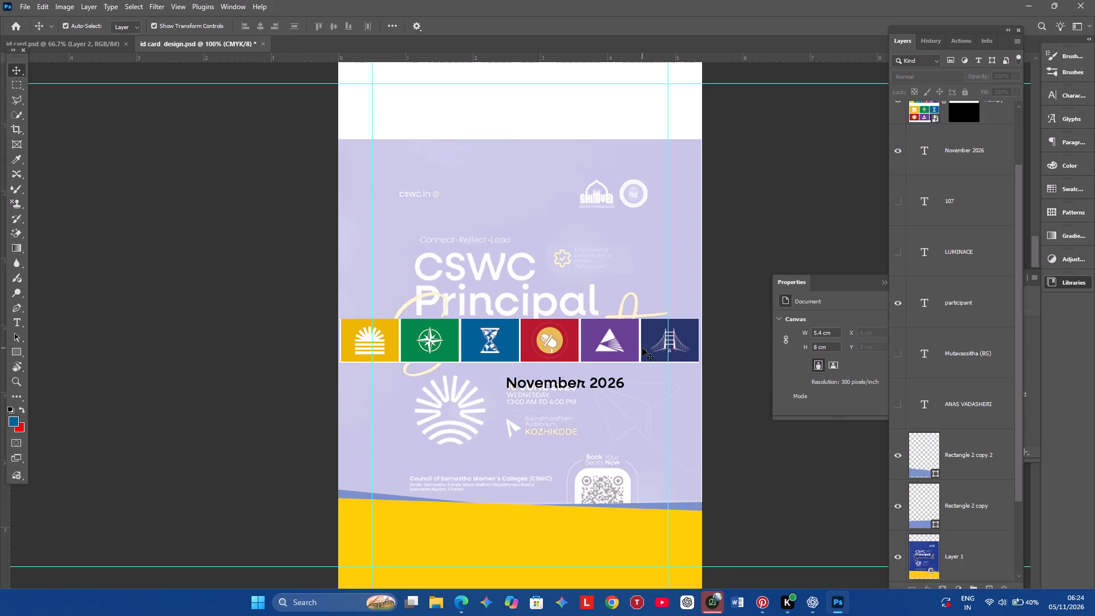
Scale the November 2026 text down to about 61.8%, matching the width of the poster's date line.
{"action": "left_click", "coordinate": [585, 386]}
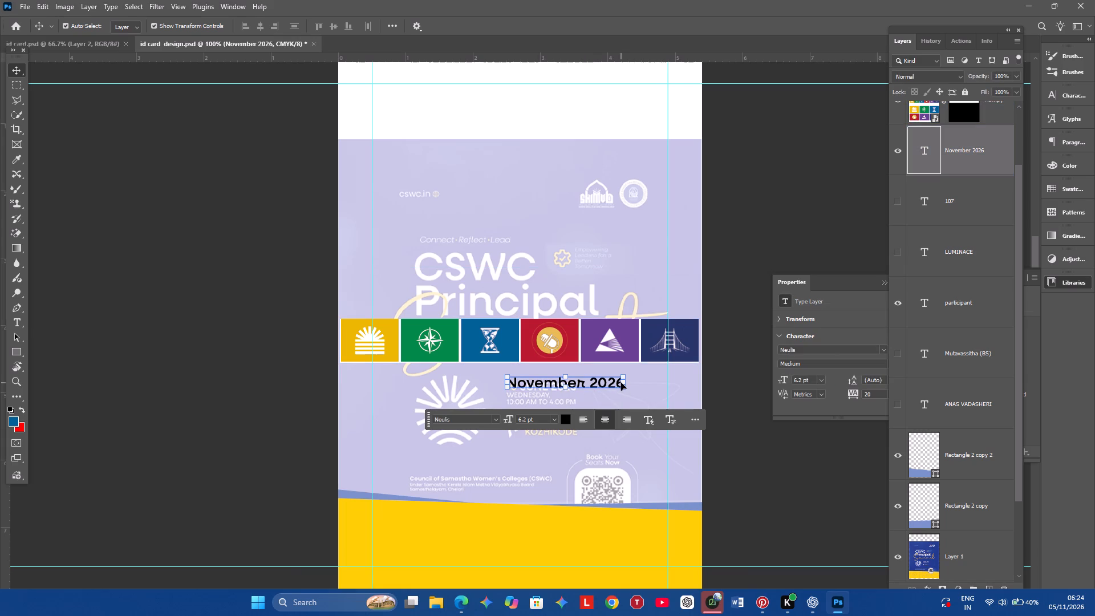
{"action": "left_click_drag", "start_coordinate": [626, 383], "coordinate": [581, 386]}
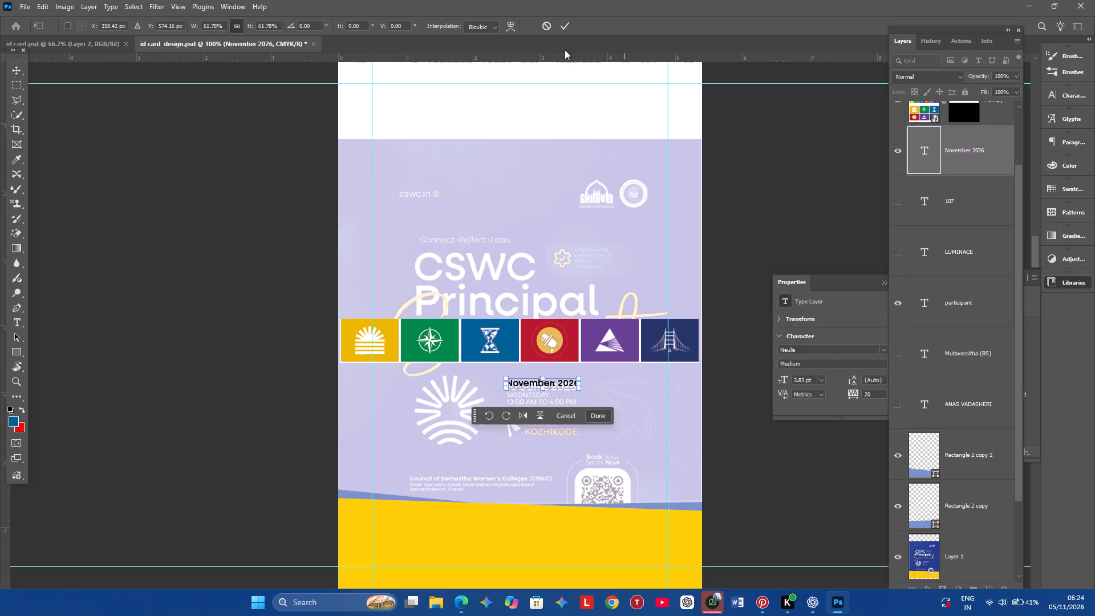
{"action": "left_click", "coordinate": [565, 27]}
{"action": "left_click", "coordinate": [768, 268]}
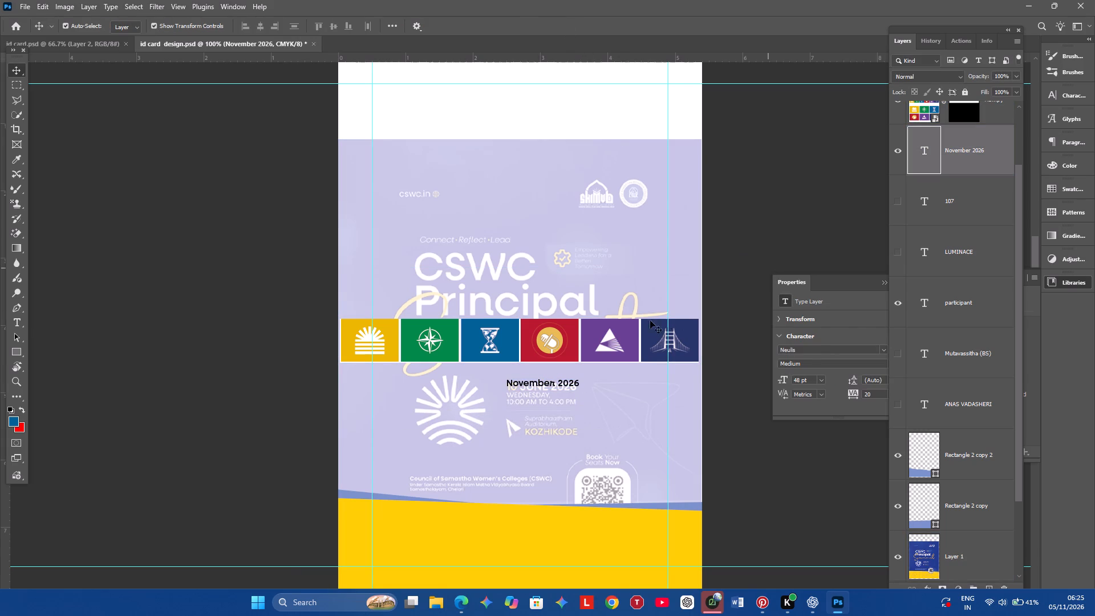
Scale the coloured icon strip to about 50% and move it above the CSWC title, at about X 1.03 cm, Y 1.58 cm.
{"action": "left_click", "coordinate": [617, 325]}
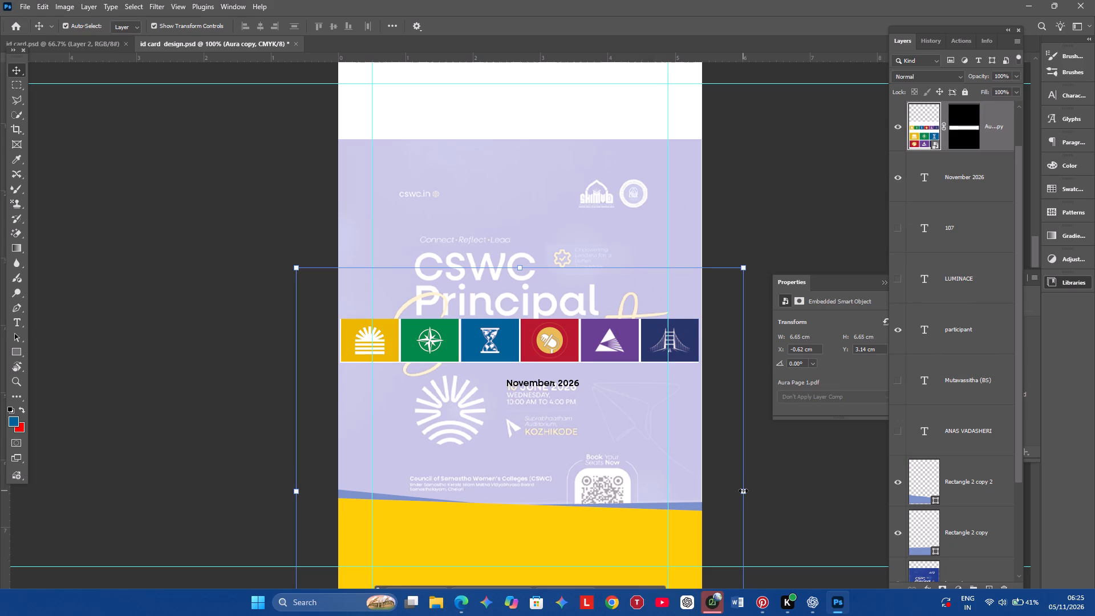
{"action": "left_click_drag", "start_coordinate": [743, 491], "coordinate": [516, 432]}
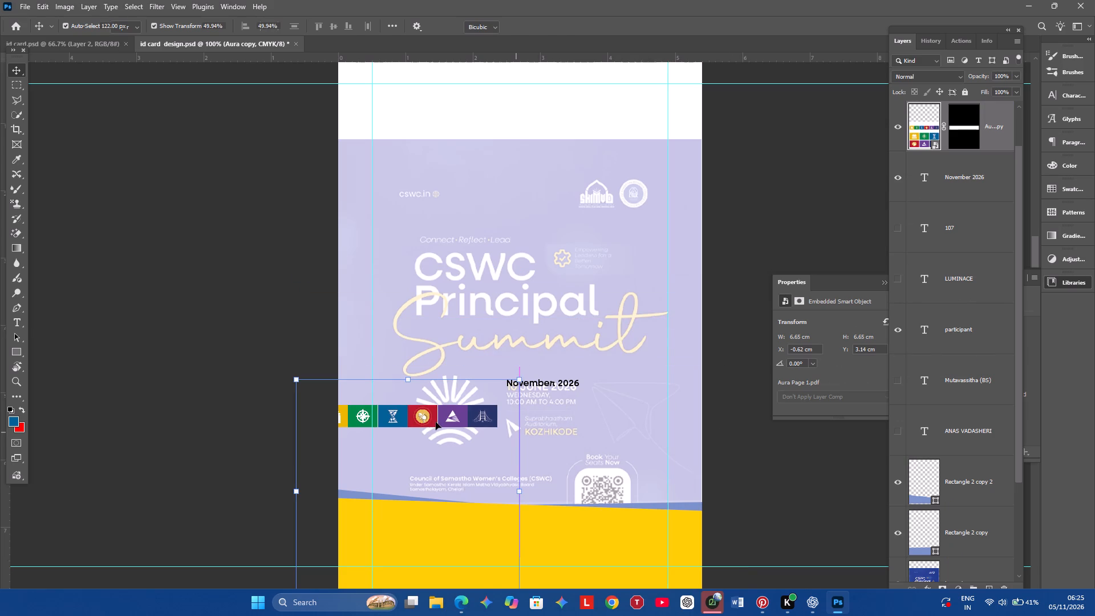
{"action": "left_click_drag", "start_coordinate": [438, 422], "coordinate": [549, 207]}
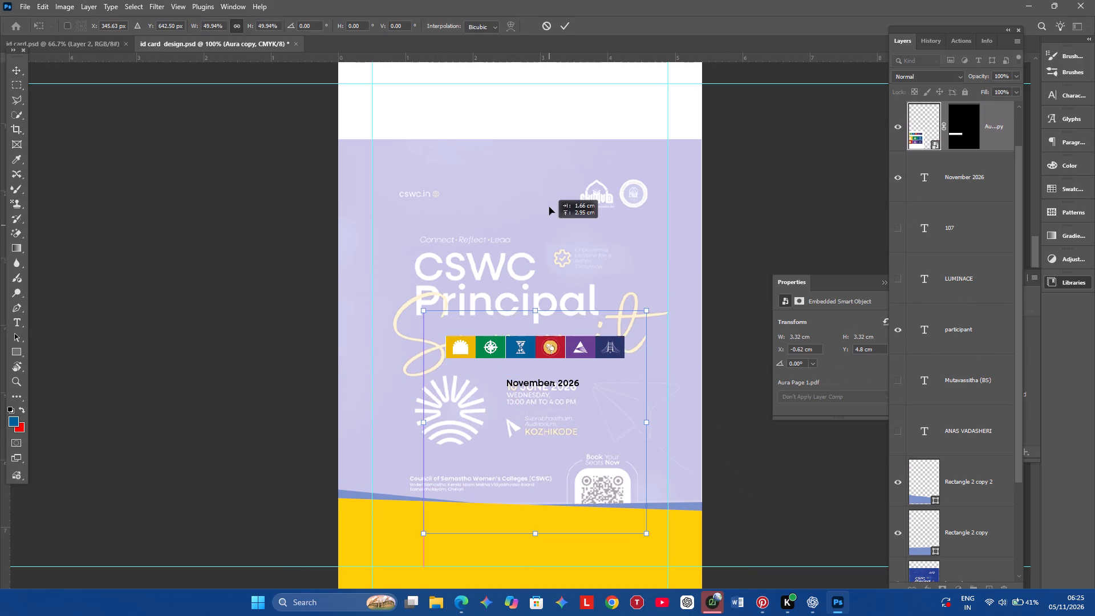
{"action": "left_click", "coordinate": [562, 30]}
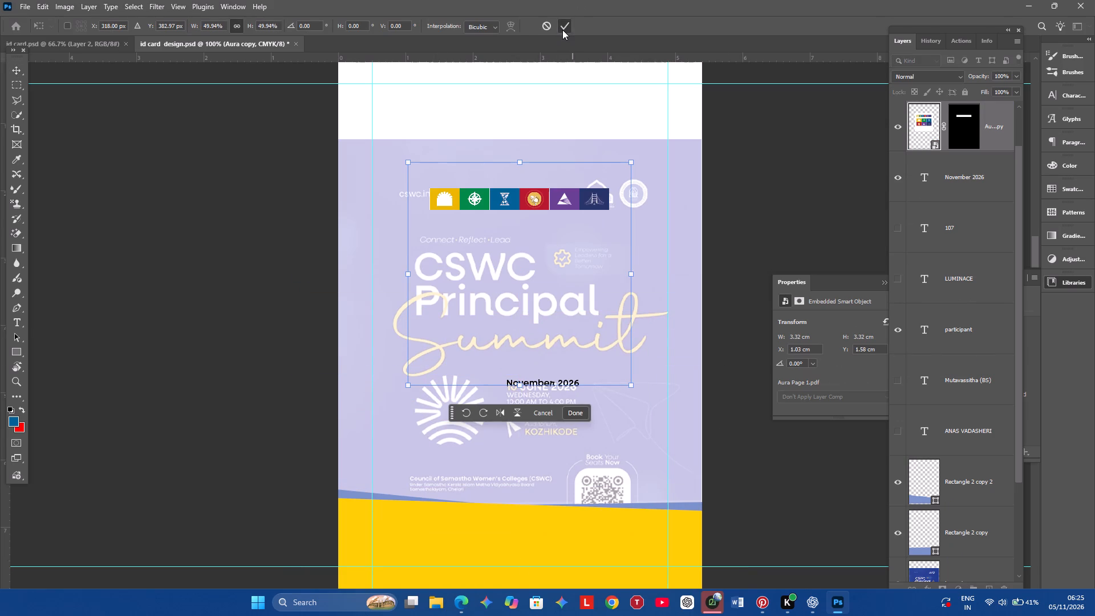
{"action": "left_click", "coordinate": [768, 216]}
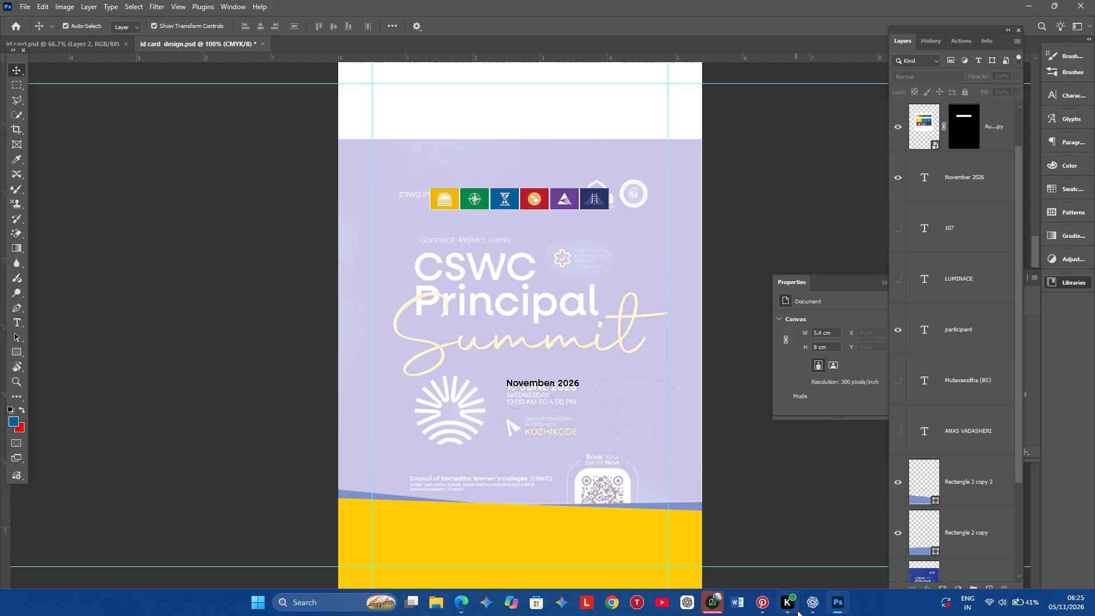
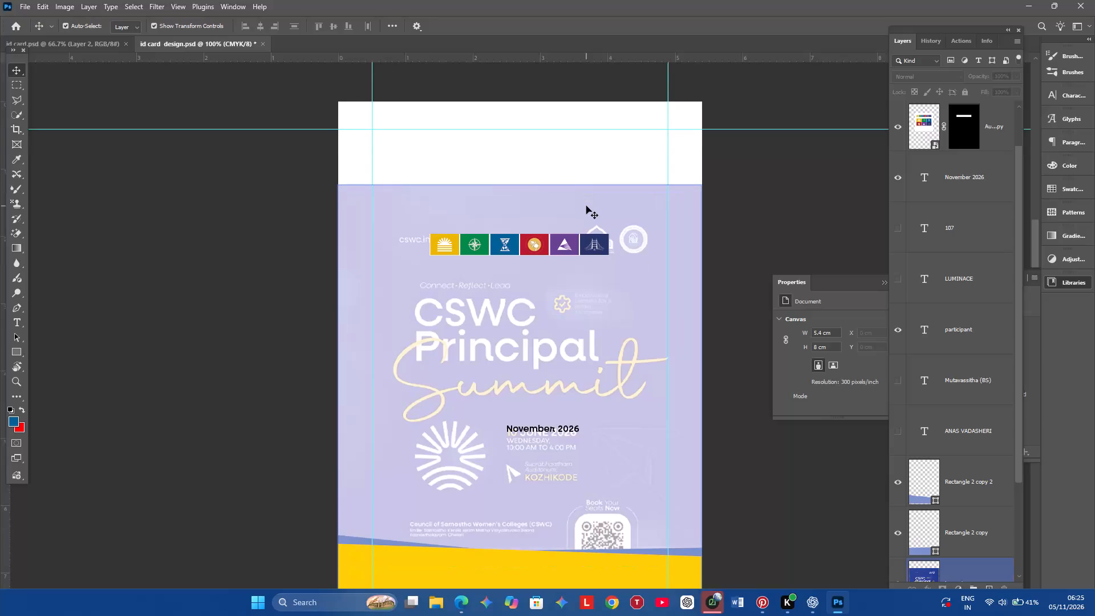
Bring the participant text layer to the front, above the yellow band's Rectangle 2 layer.
{"action": "scroll", "coordinate": [586, 206], "scroll_direction": "down", "scroll_amount": 1}
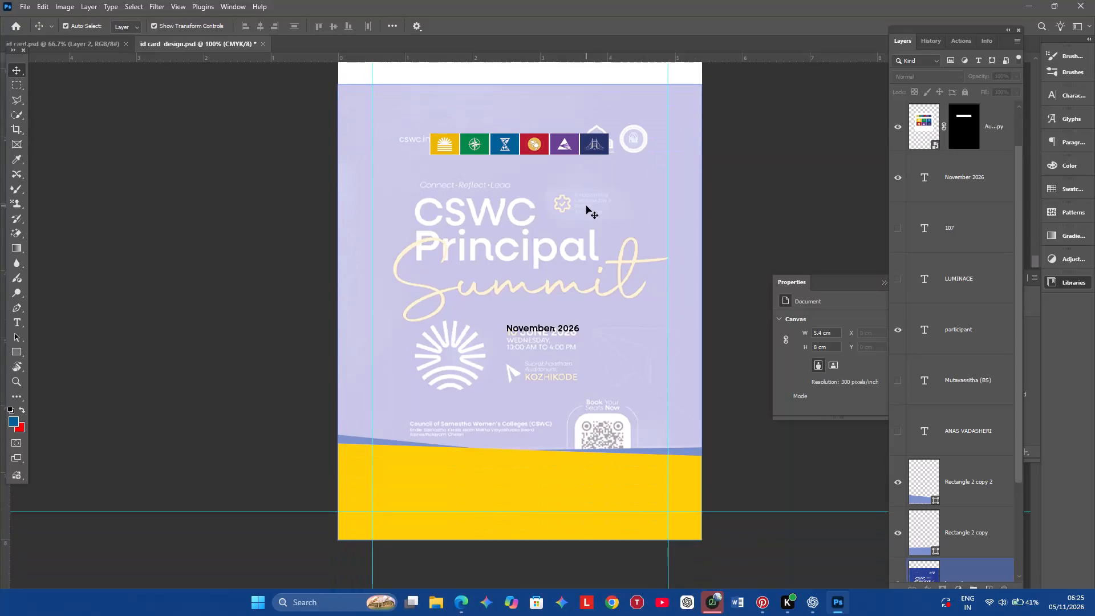
{"action": "scroll", "coordinate": [586, 206], "scroll_direction": "down", "scroll_amount": 1}
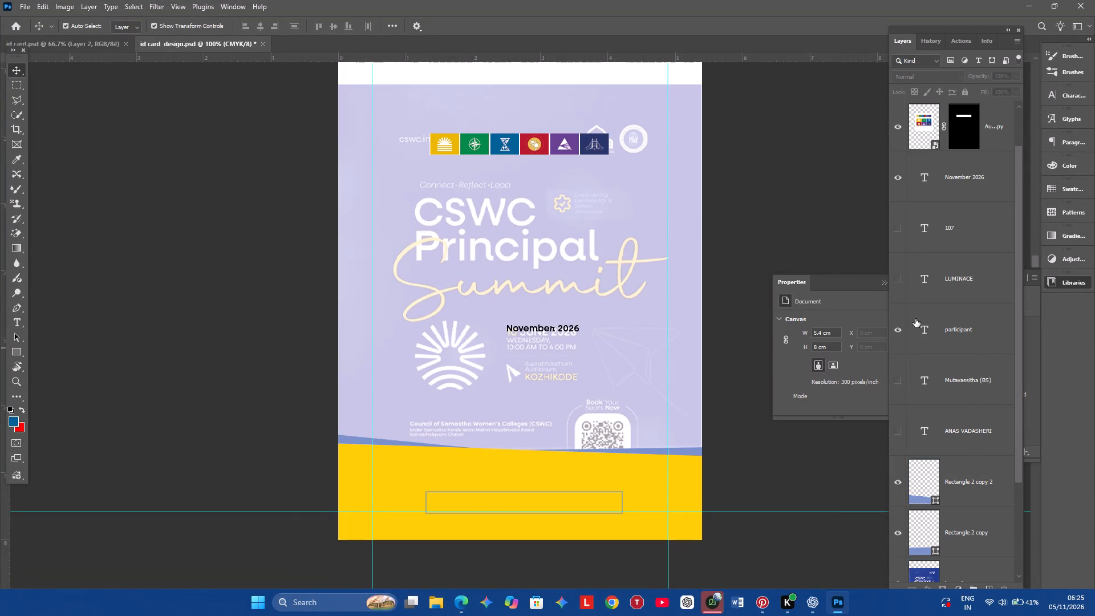
{"action": "left_click", "coordinate": [902, 330]}
{"action": "left_click", "coordinate": [902, 330]}
{"action": "left_click", "coordinate": [940, 339]}
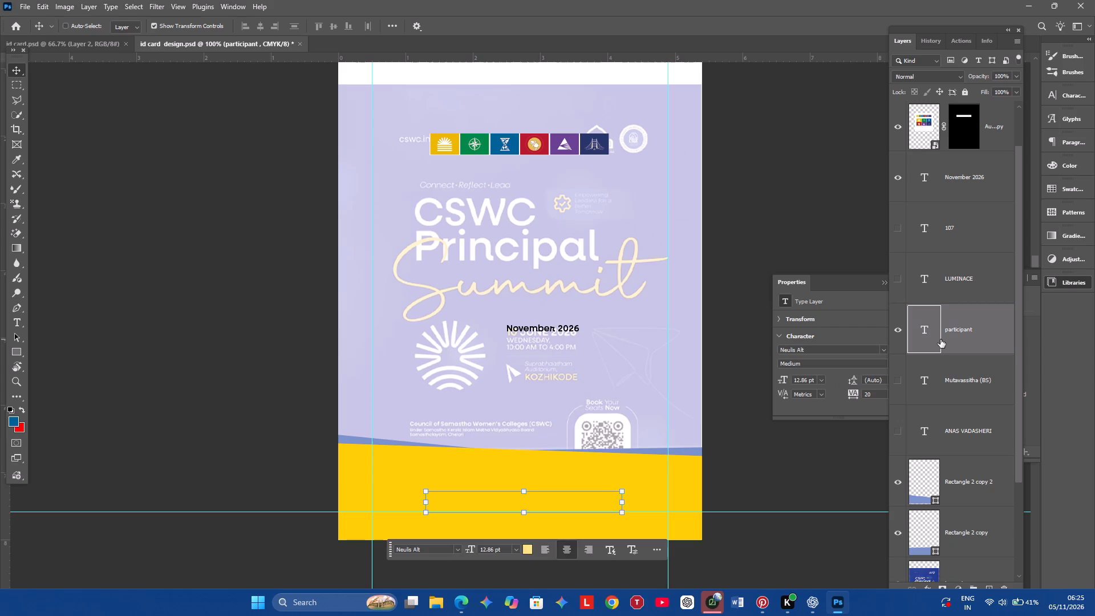
{"action": "key", "text": "ctrl+shift+bracketright"}
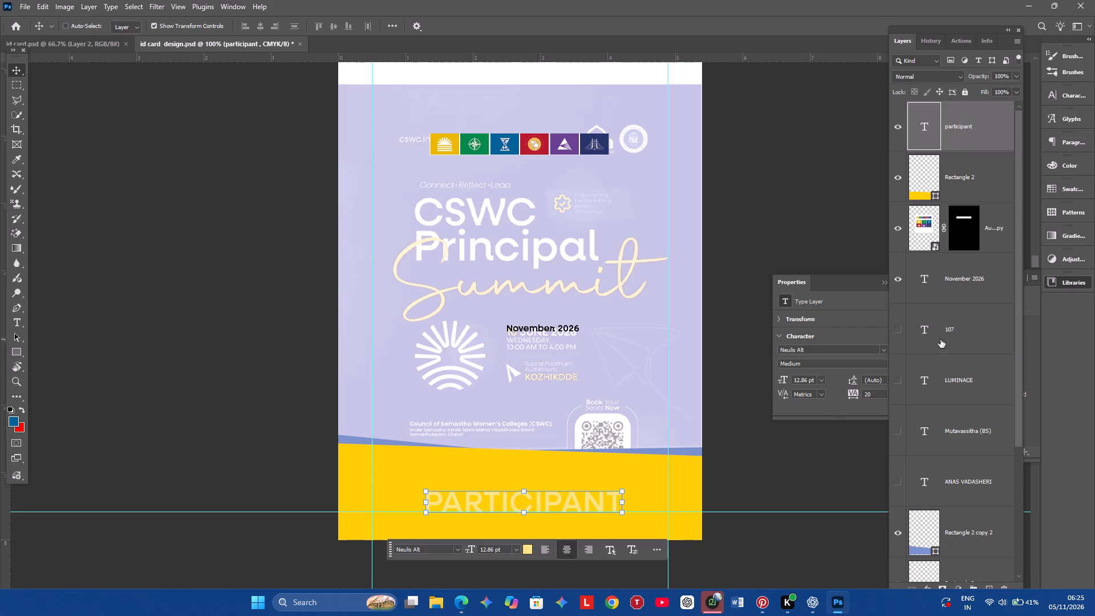
{"action": "left_click", "coordinate": [765, 463]}
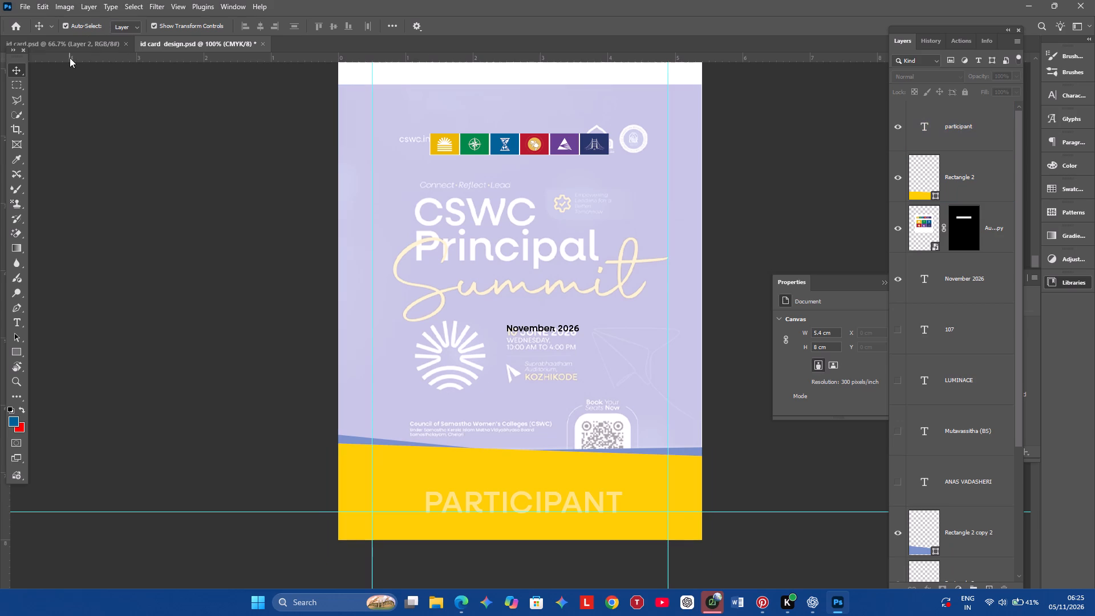
Bring the full-colour CSWC poster from id card.psd into the ID card design and enlarge it to about 4.45 × 5.57 cm.
{"action": "left_click", "coordinate": [84, 46]}
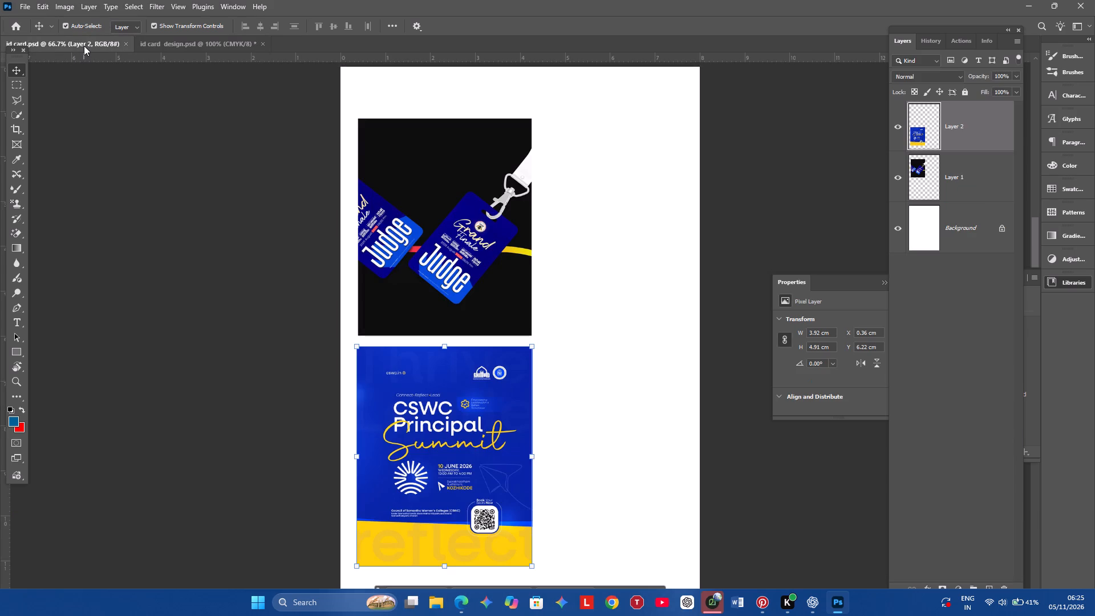
{"action": "left_click_drag", "start_coordinate": [471, 444], "coordinate": [252, 40]}
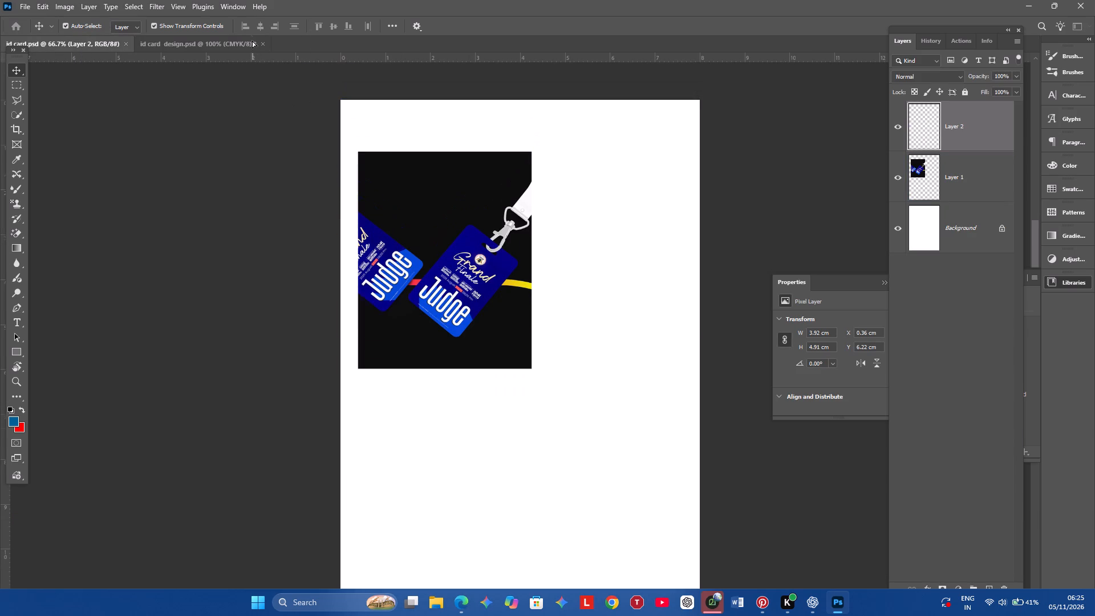
{"action": "left_click_drag", "start_coordinate": [252, 40], "coordinate": [484, 198]}
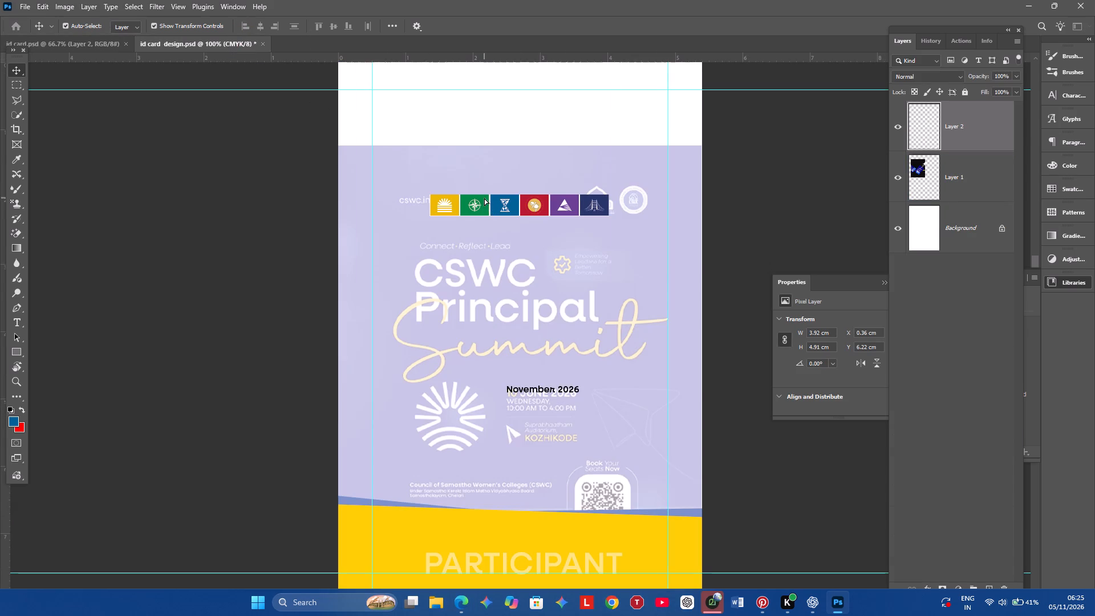
{"action": "left_click_drag", "start_coordinate": [619, 197], "coordinate": [647, 208]}
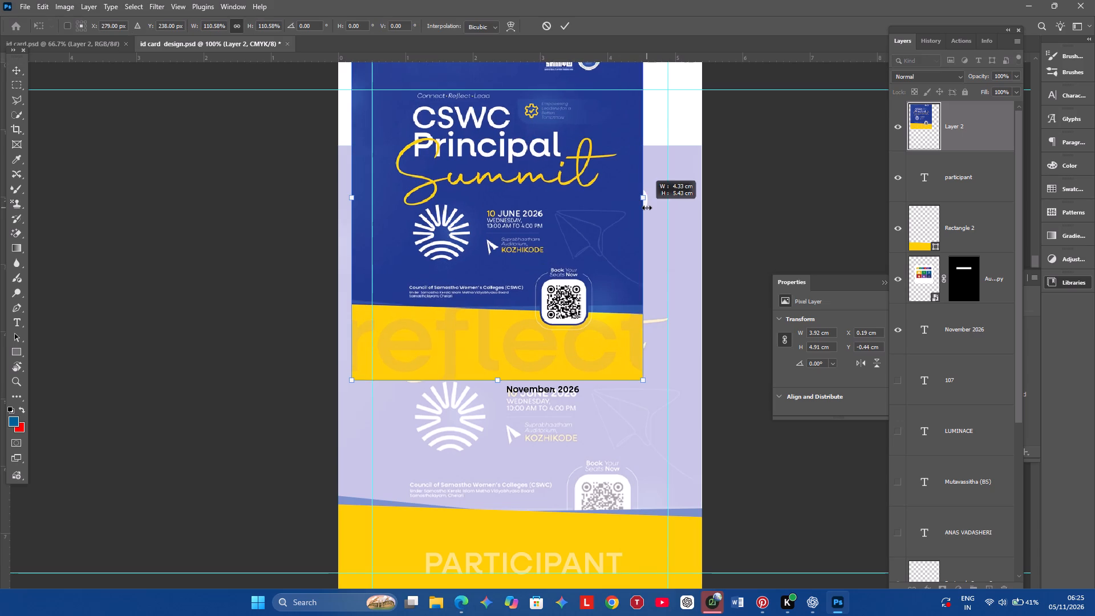
{"action": "left_click_drag", "start_coordinate": [647, 208], "coordinate": [654, 210]}
{"action": "left_click", "coordinate": [568, 22]}
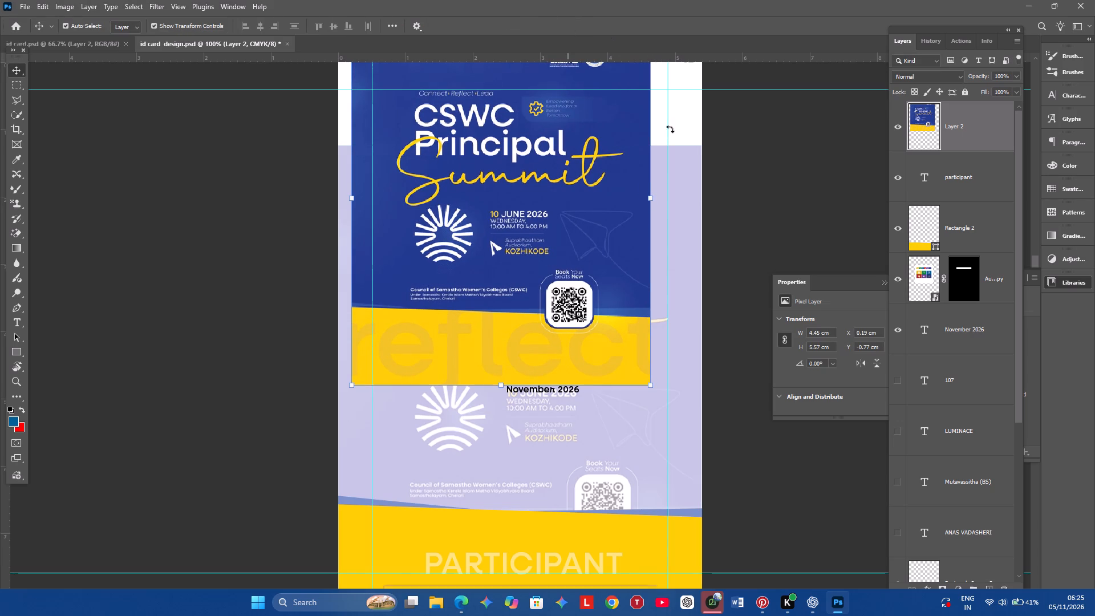
{"action": "left_click", "coordinate": [737, 192]}
Move the PARTICIPANT text up about 0.3 cm within the yellow band.
{"action": "scroll", "coordinate": [544, 553], "scroll_direction": "down", "scroll_amount": 1}
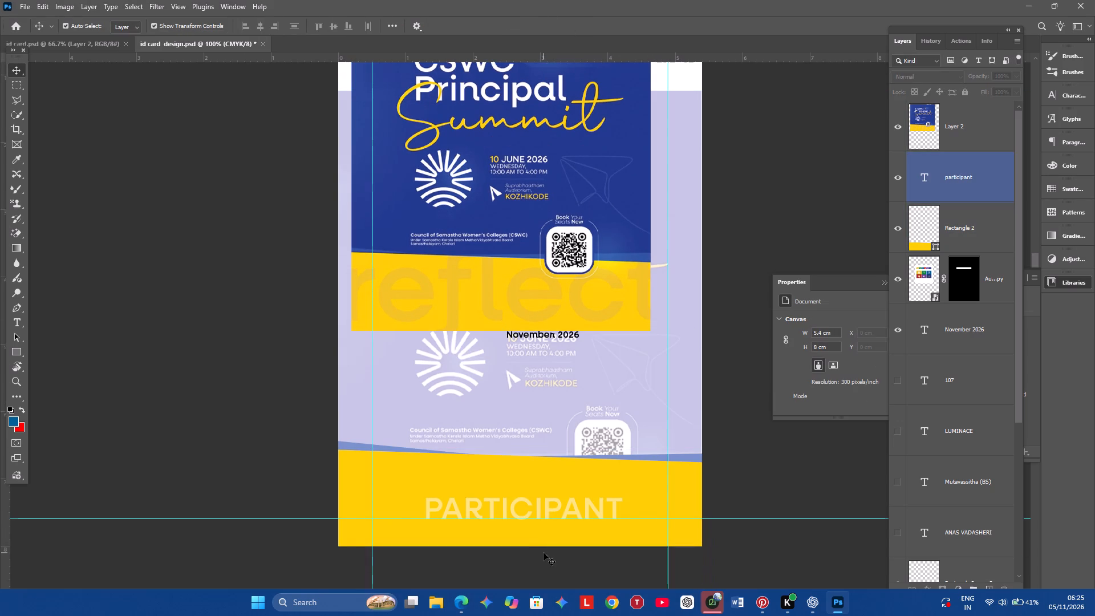
{"action": "left_click_drag", "start_coordinate": [546, 506], "coordinate": [540, 488]}
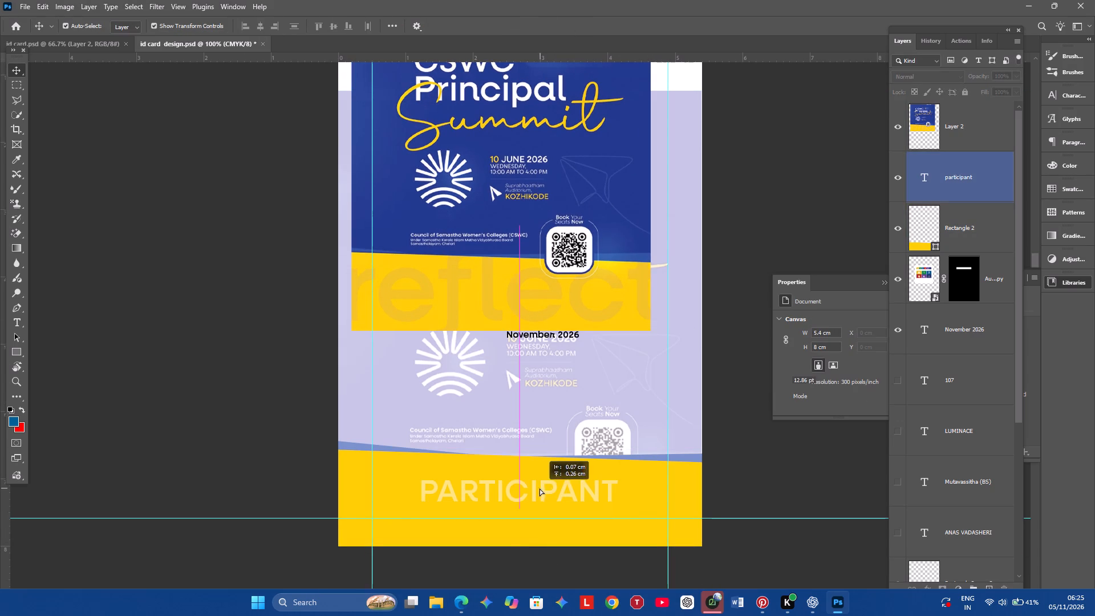
{"action": "left_click_drag", "start_coordinate": [540, 488], "coordinate": [536, 486]}
Try 72 pt and 48 pt on the PARTICIPANT text, settling on a font size of 24 pt.
{"action": "triple_click", "coordinate": [536, 486]}
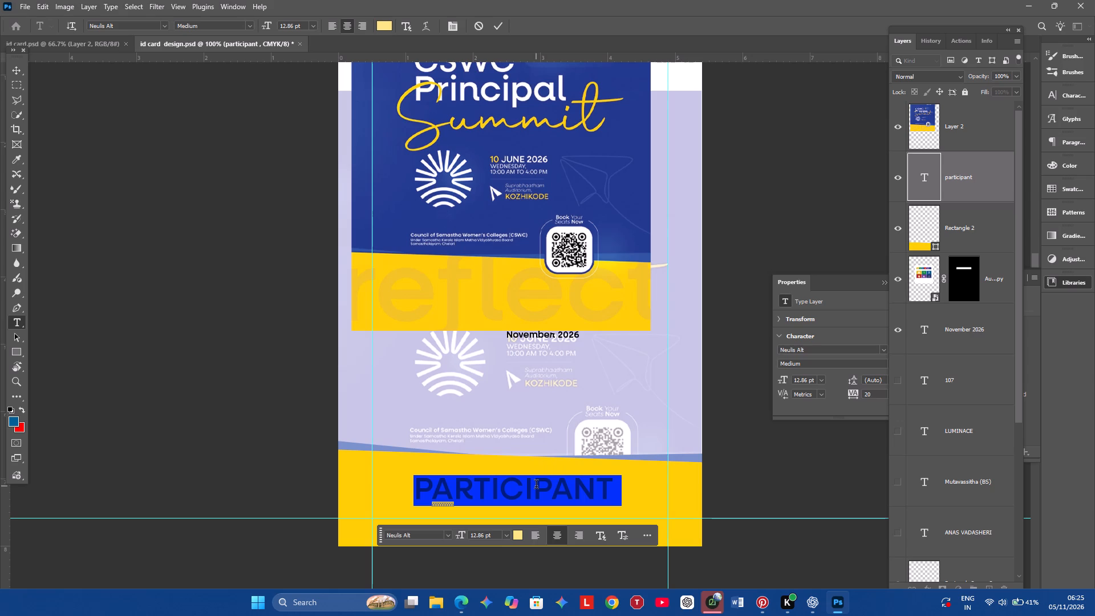
{"action": "left_click", "coordinate": [313, 22]}
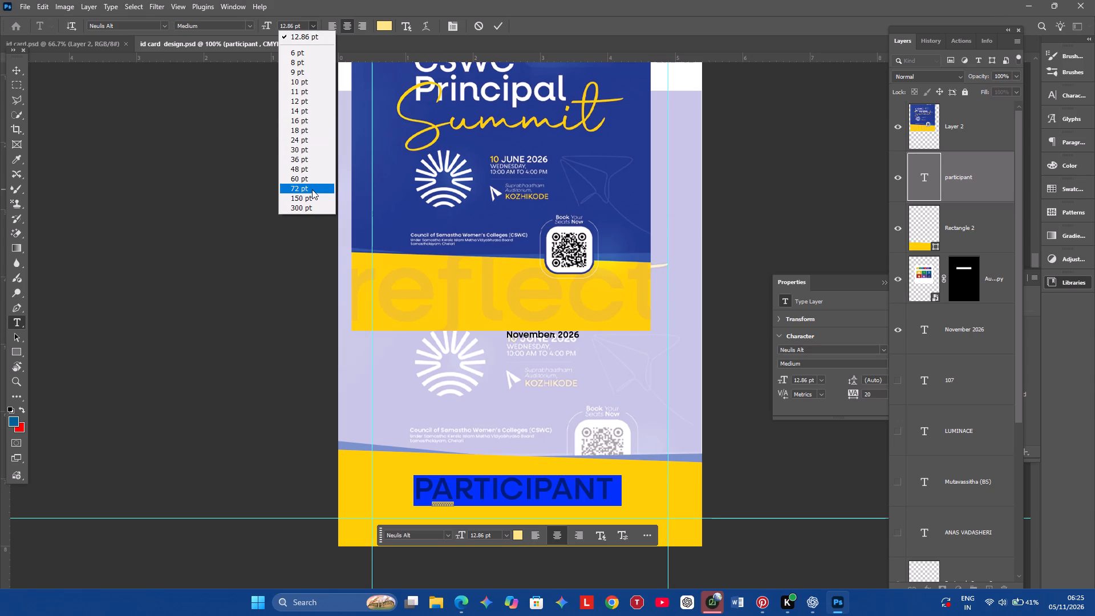
{"action": "left_click", "coordinate": [312, 189]}
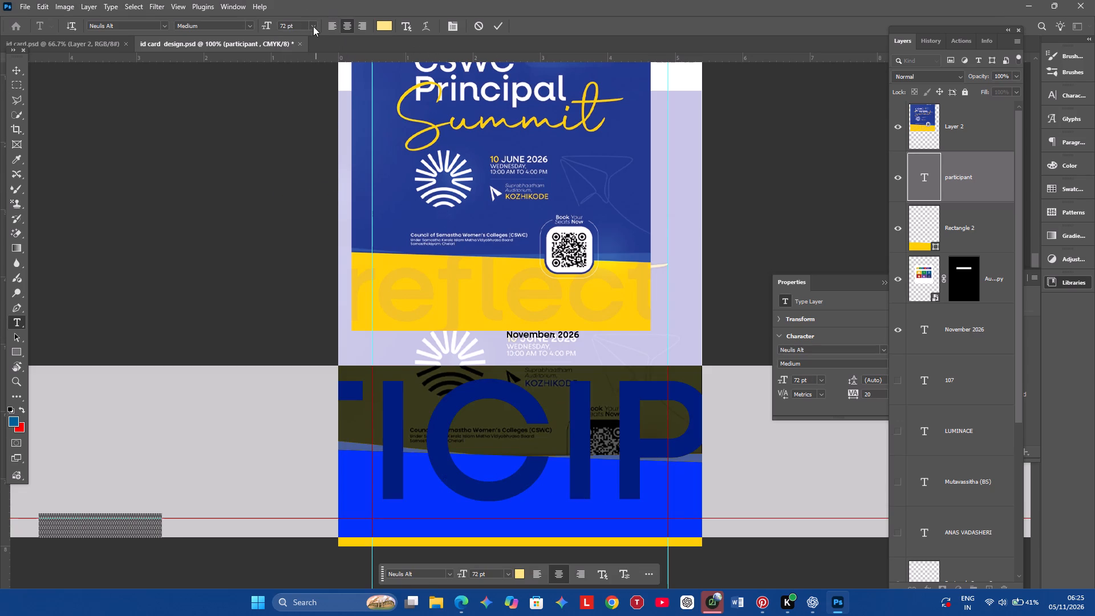
{"action": "left_click", "coordinate": [314, 25]}
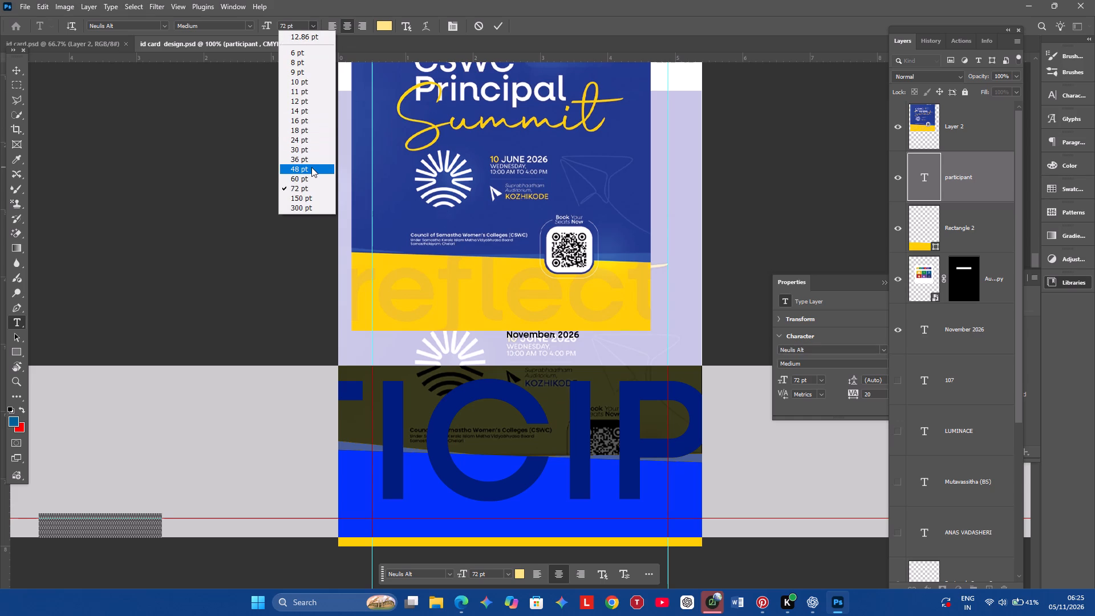
{"action": "left_click", "coordinate": [311, 167]}
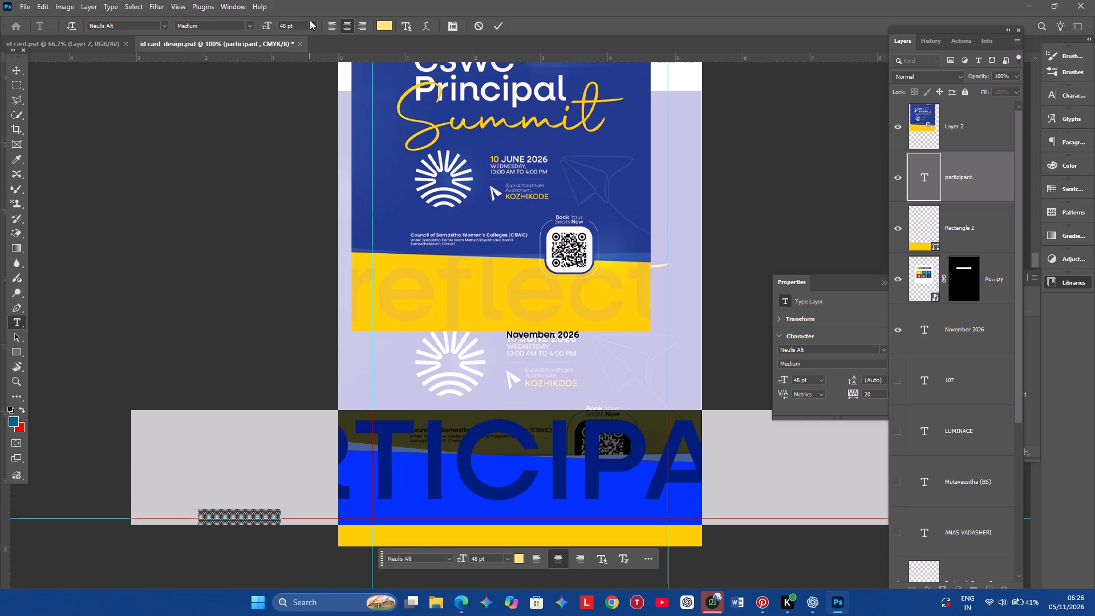
{"action": "left_click", "coordinate": [310, 20]}
{"action": "left_click", "coordinate": [313, 23]}
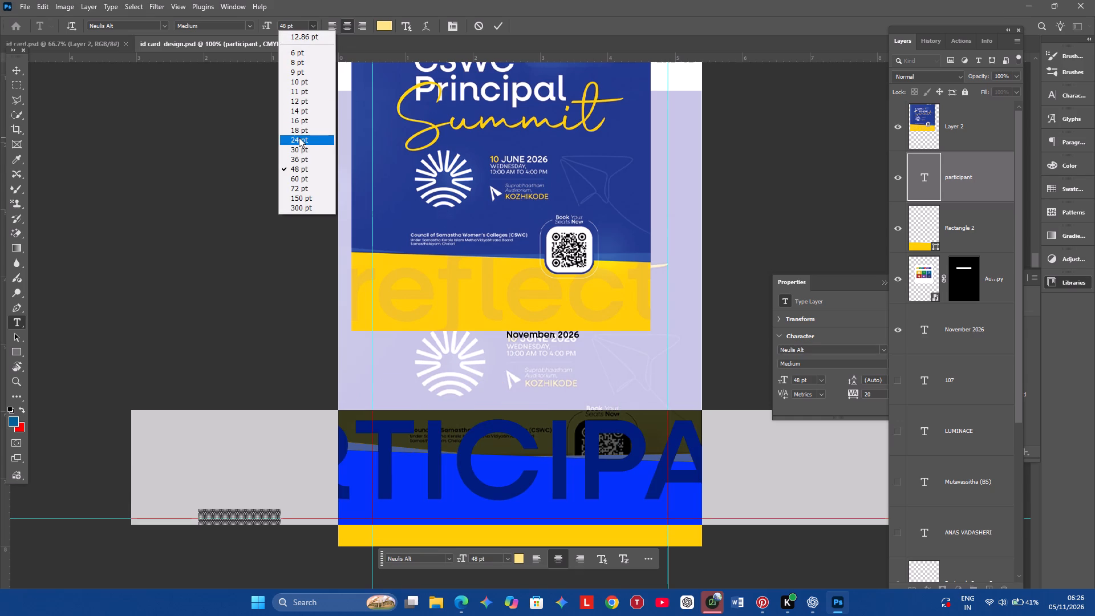
{"action": "left_click", "coordinate": [299, 137]}
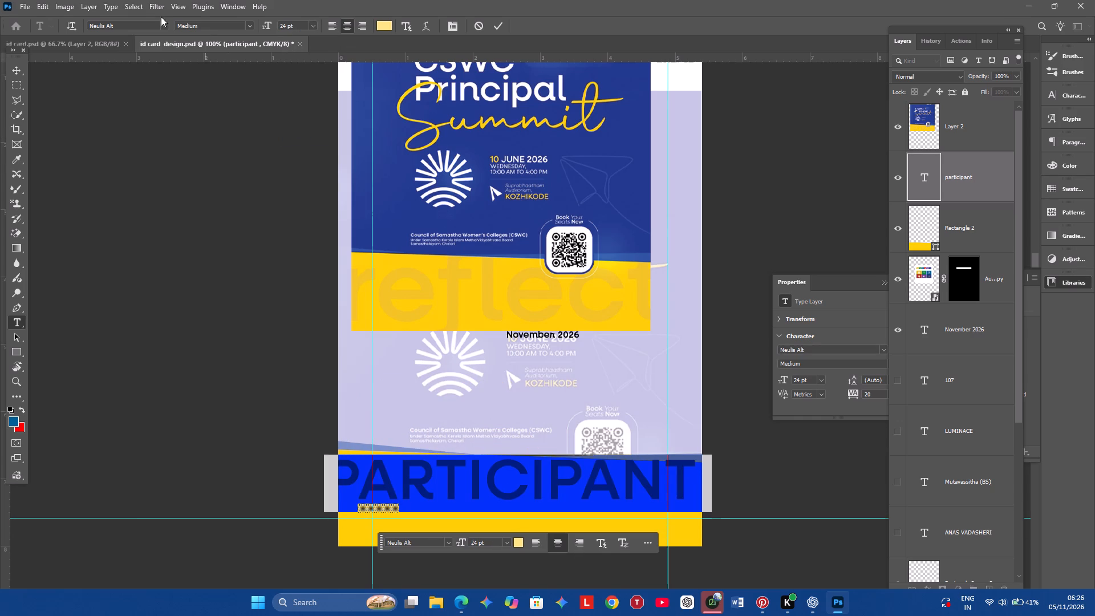
Search the fonts for "khav" and apply the matching Regular font to the PARTICIPANT text.
{"action": "left_click", "coordinate": [146, 25]}
{"action": "type", "text": "kh"}
{"action": "key", "text": "a"}
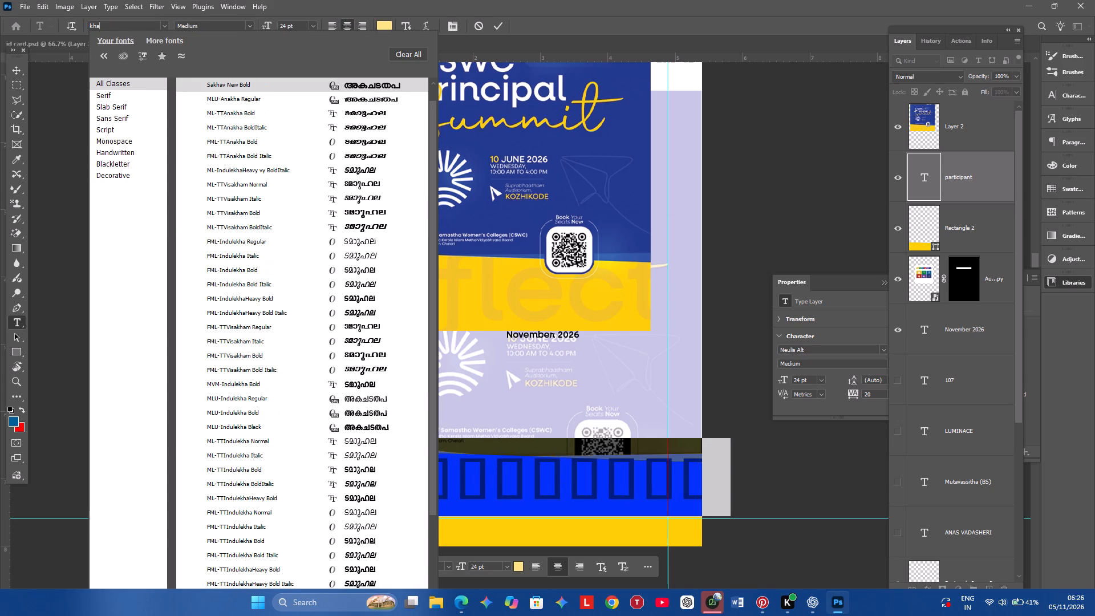
{"action": "key", "text": "n"}
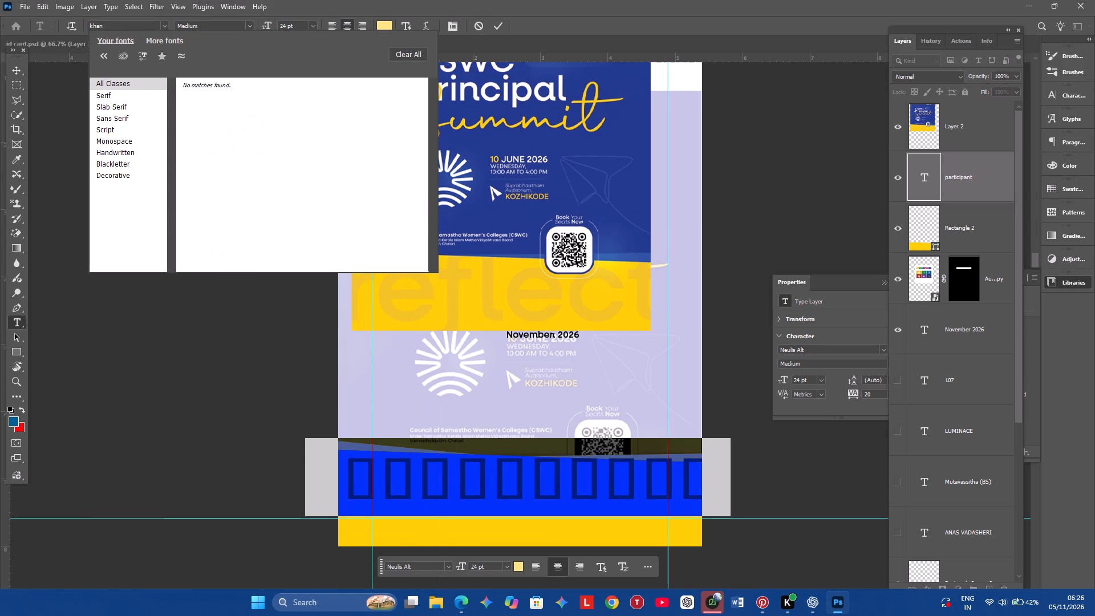
{"action": "key", "text": "BackSpace"}
{"action": "key", "text": "v"}
{"action": "left_click", "coordinate": [244, 86]}
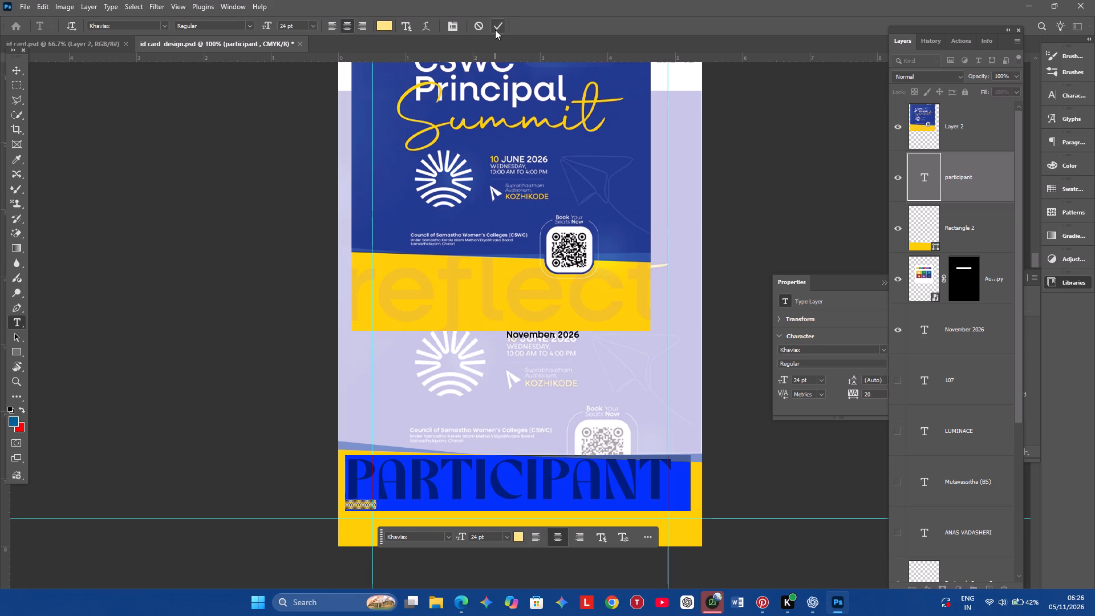
{"action": "left_click", "coordinate": [495, 30]}
Enlarge the PARTICIPANT text to about 168.55% and position it so it spans the yellow band and runs past both card edges.
{"action": "left_click_drag", "start_coordinate": [674, 496], "coordinate": [595, 489]}
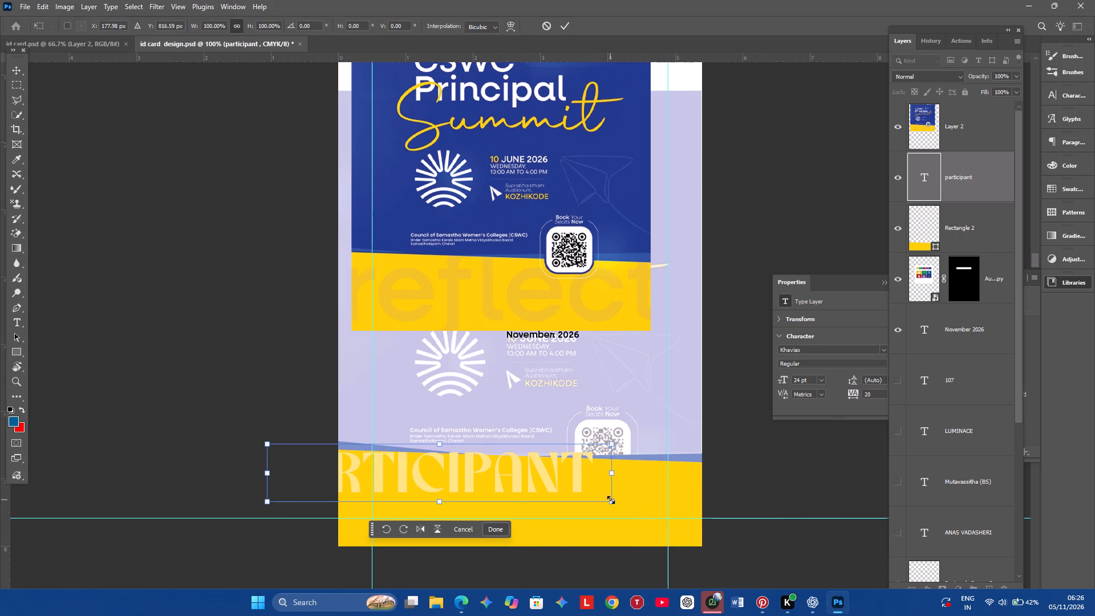
{"action": "left_click_drag", "start_coordinate": [612, 500], "coordinate": [842, 575]}
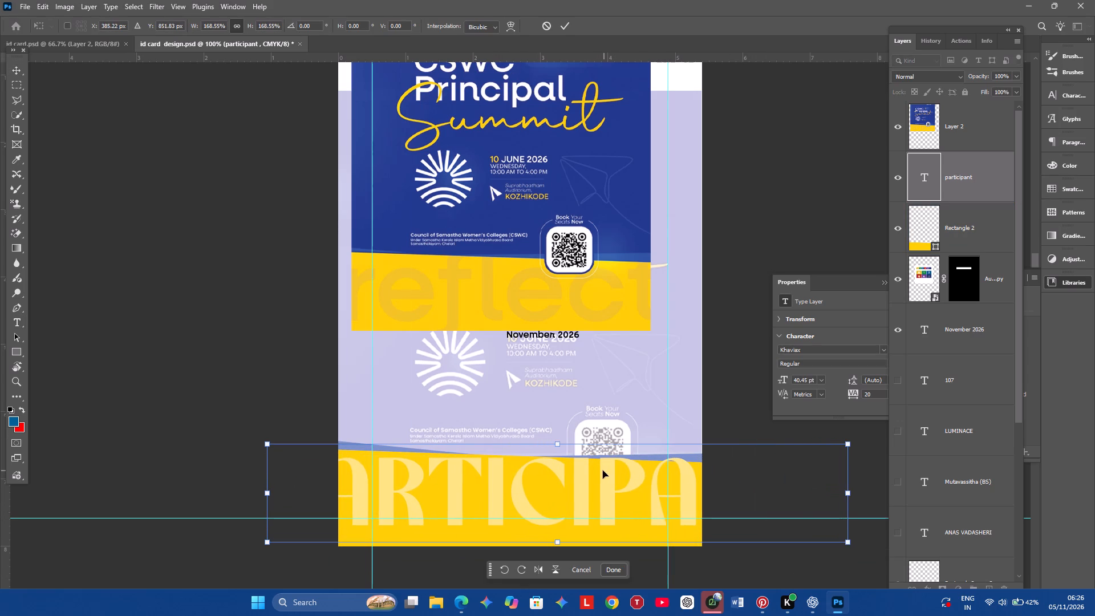
{"action": "left_click_drag", "start_coordinate": [591, 491], "coordinate": [577, 498]}
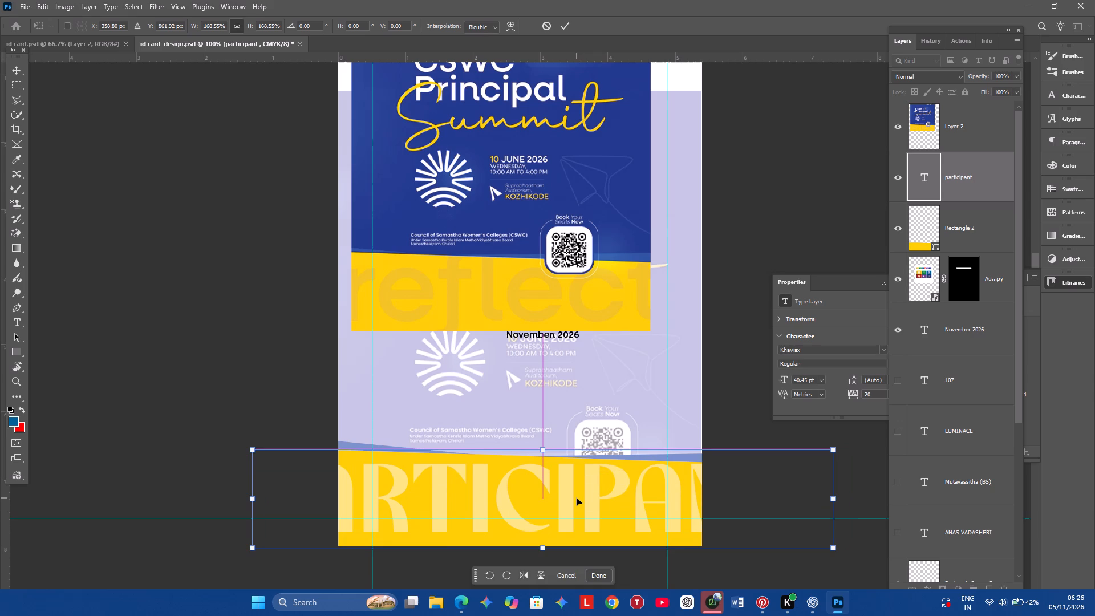
{"action": "left_click", "coordinate": [803, 250]}
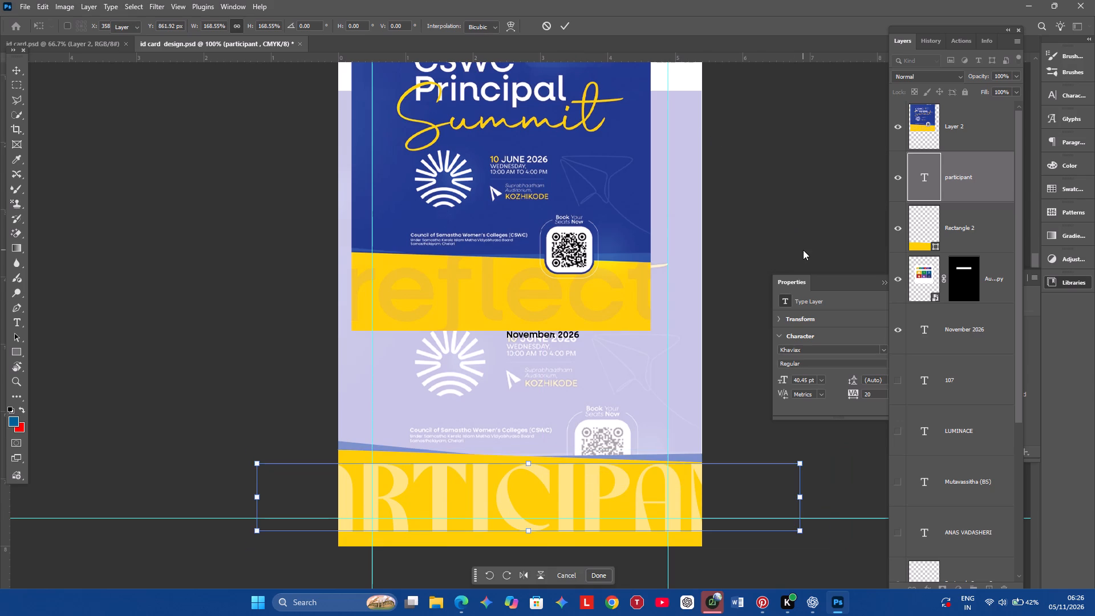
{"action": "left_click", "coordinate": [769, 216]}
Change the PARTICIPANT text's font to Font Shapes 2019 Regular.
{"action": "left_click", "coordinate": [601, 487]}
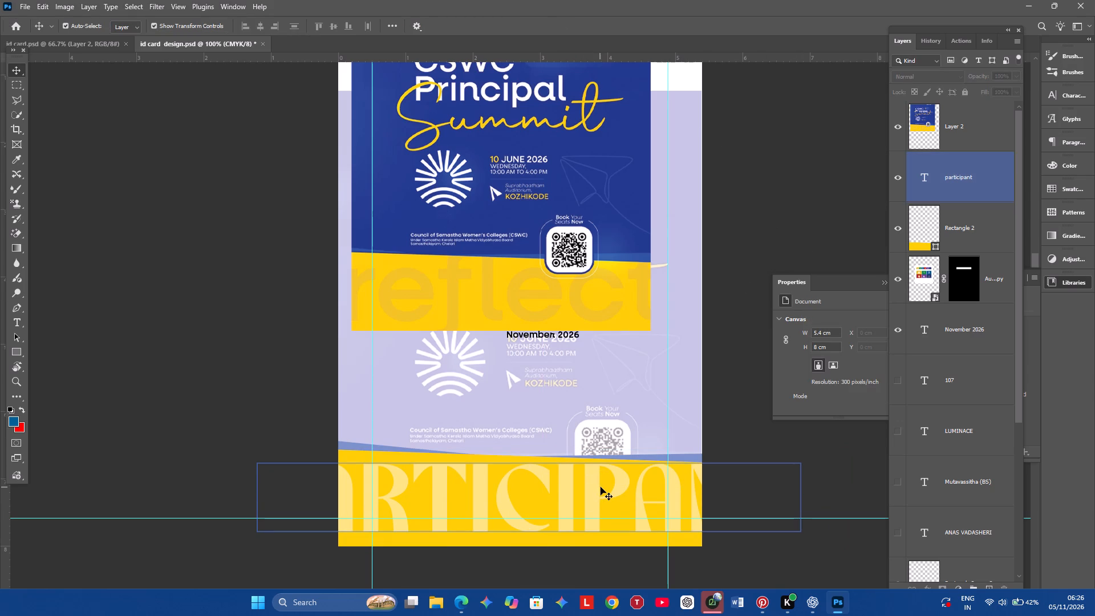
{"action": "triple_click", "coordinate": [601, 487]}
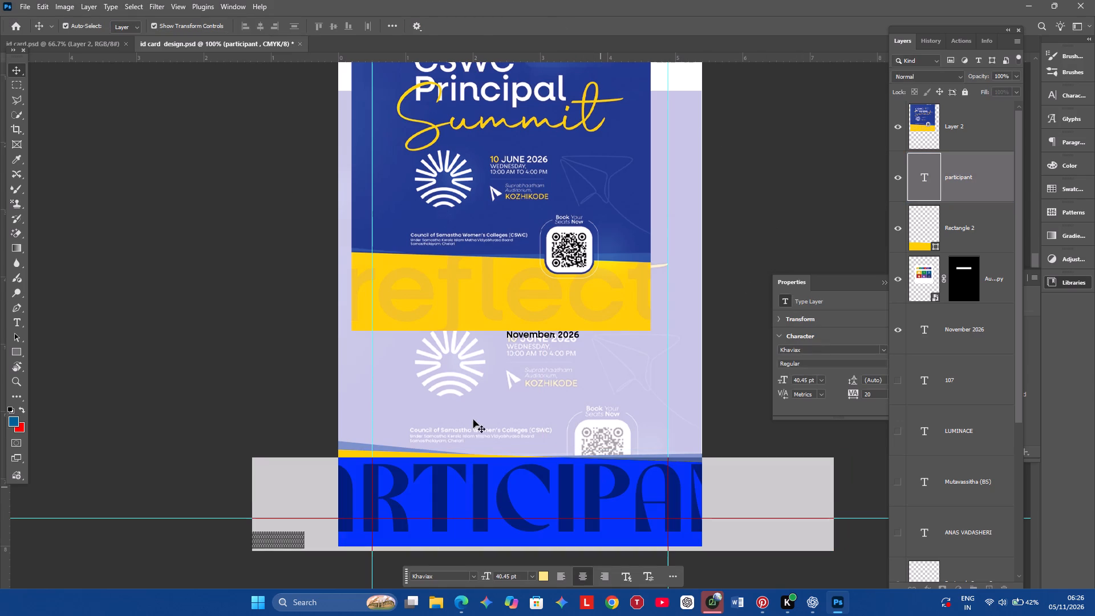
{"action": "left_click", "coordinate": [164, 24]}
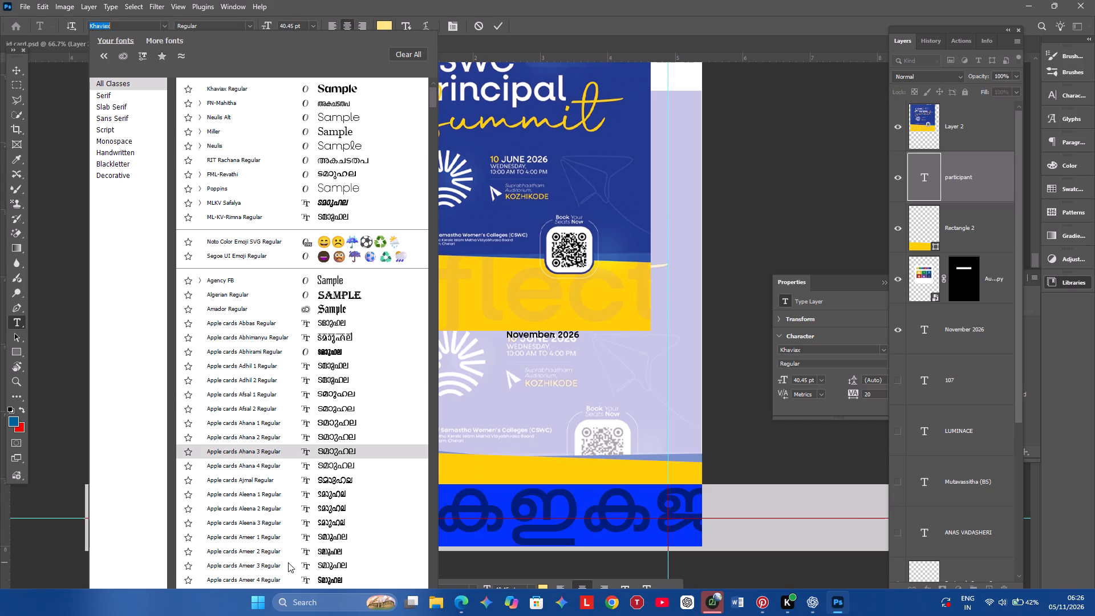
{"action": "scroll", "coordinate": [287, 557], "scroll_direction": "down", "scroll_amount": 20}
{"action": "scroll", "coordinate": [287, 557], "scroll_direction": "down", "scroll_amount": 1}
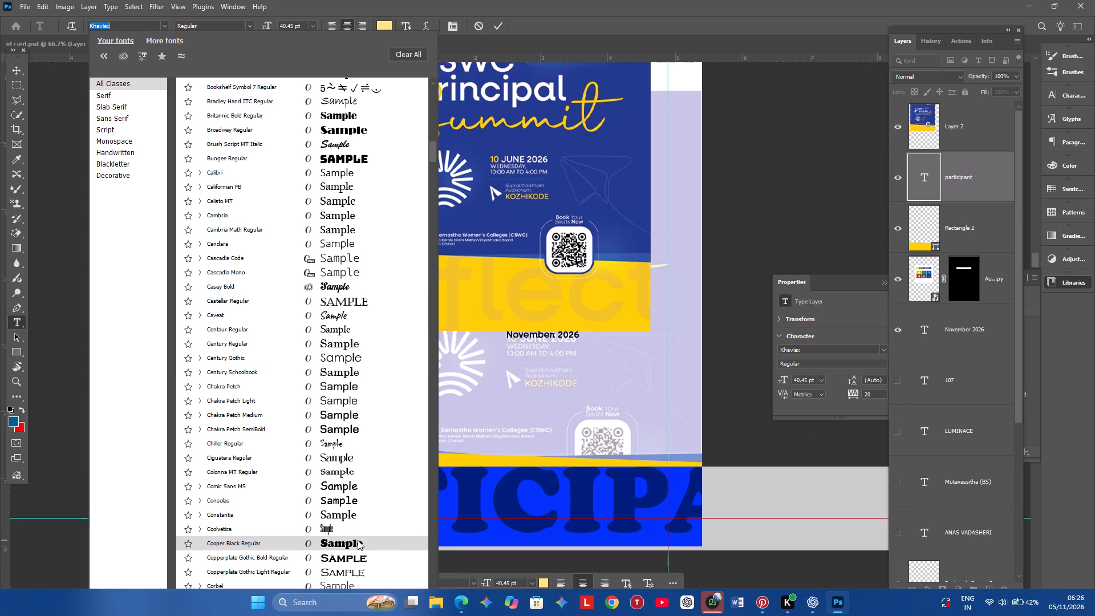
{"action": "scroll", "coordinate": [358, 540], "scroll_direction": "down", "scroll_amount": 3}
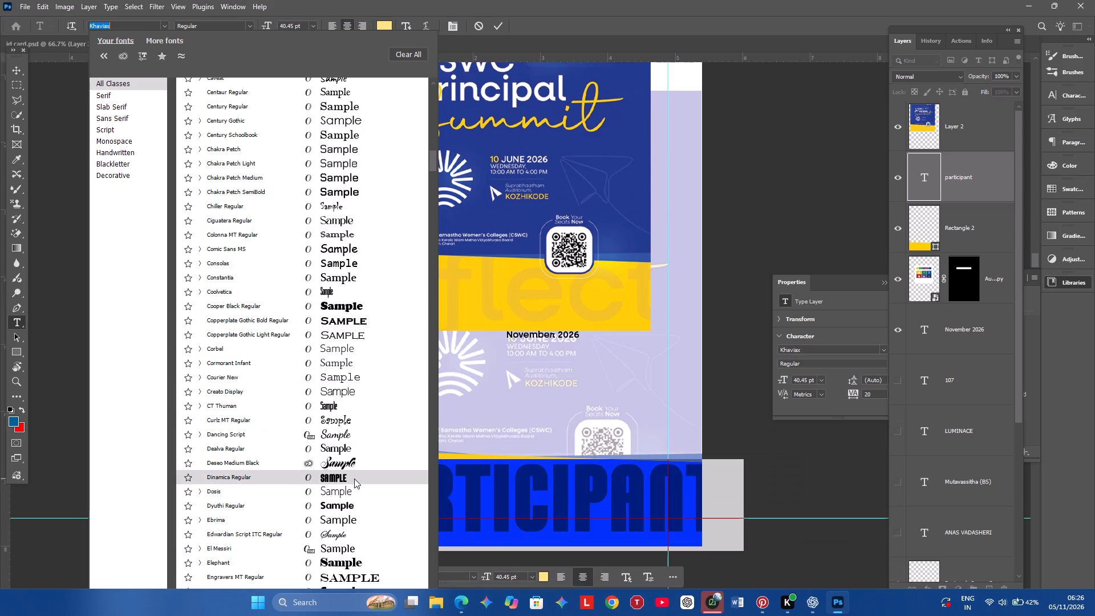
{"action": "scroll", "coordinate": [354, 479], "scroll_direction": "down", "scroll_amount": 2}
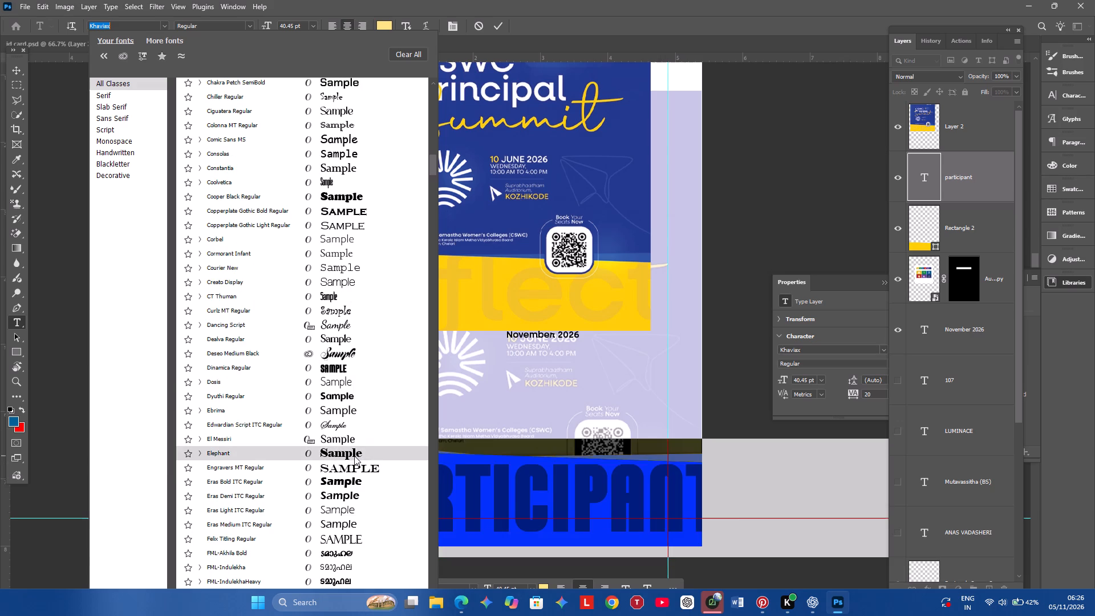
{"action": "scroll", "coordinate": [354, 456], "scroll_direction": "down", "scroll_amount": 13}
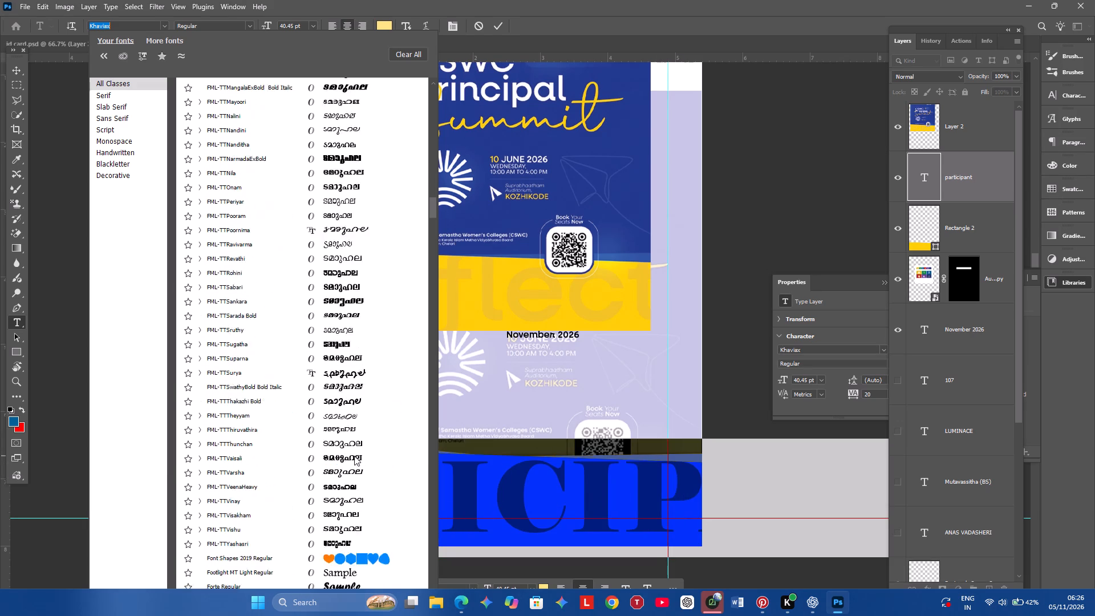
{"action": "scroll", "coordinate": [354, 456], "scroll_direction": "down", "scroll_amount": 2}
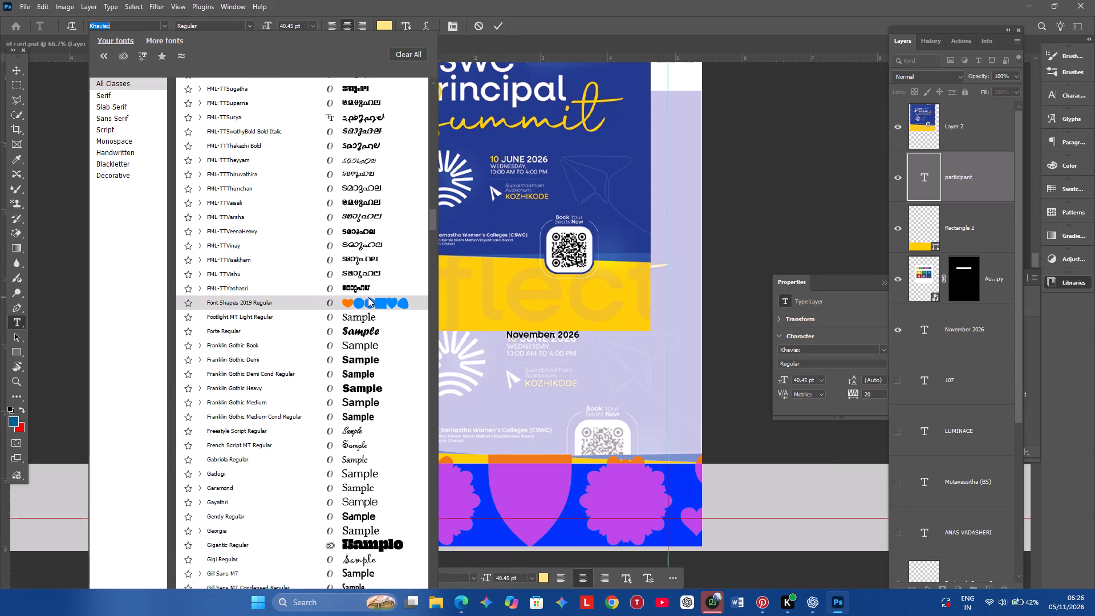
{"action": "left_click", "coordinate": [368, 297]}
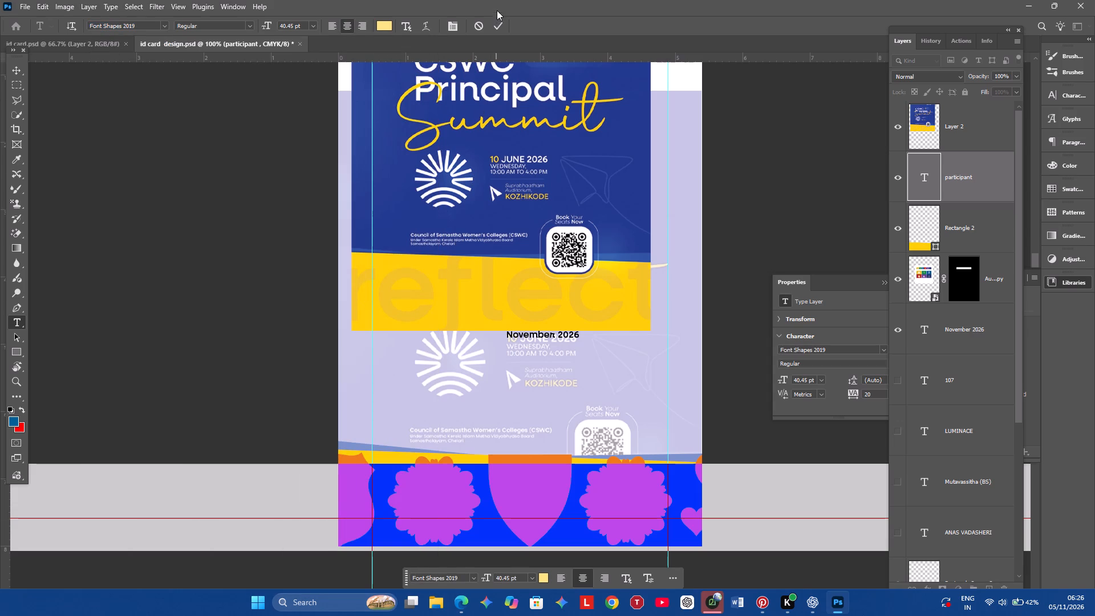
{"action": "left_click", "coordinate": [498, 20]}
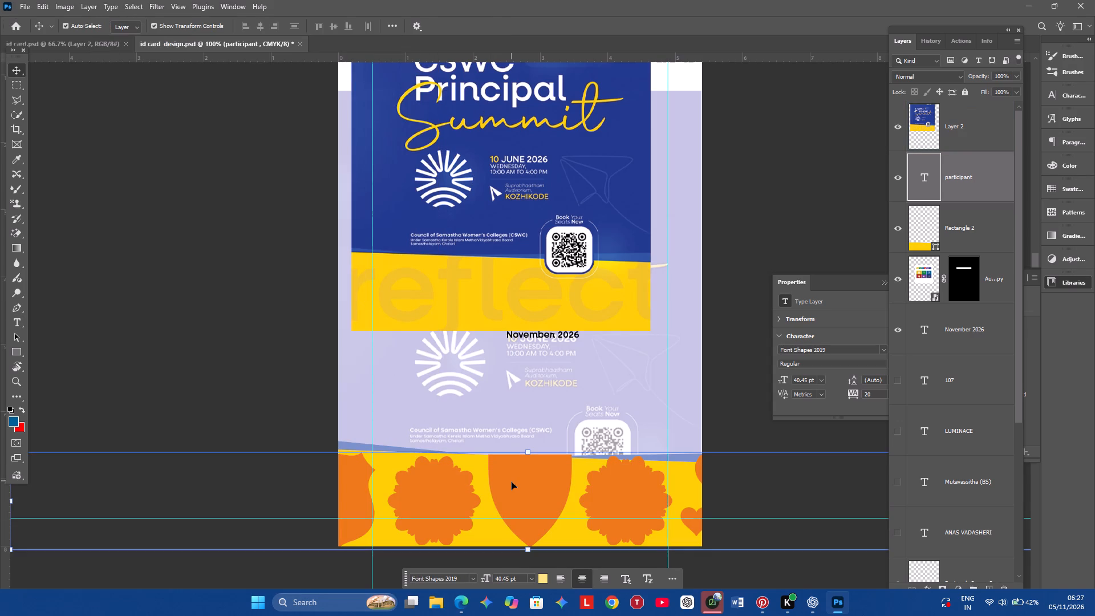
Scale the PARTICIPANT shapes text down to about 28.36% and centre it between the vertical guides in the upper part of the yellow band.
{"action": "left_click_drag", "start_coordinate": [530, 501], "coordinate": [463, 319]}
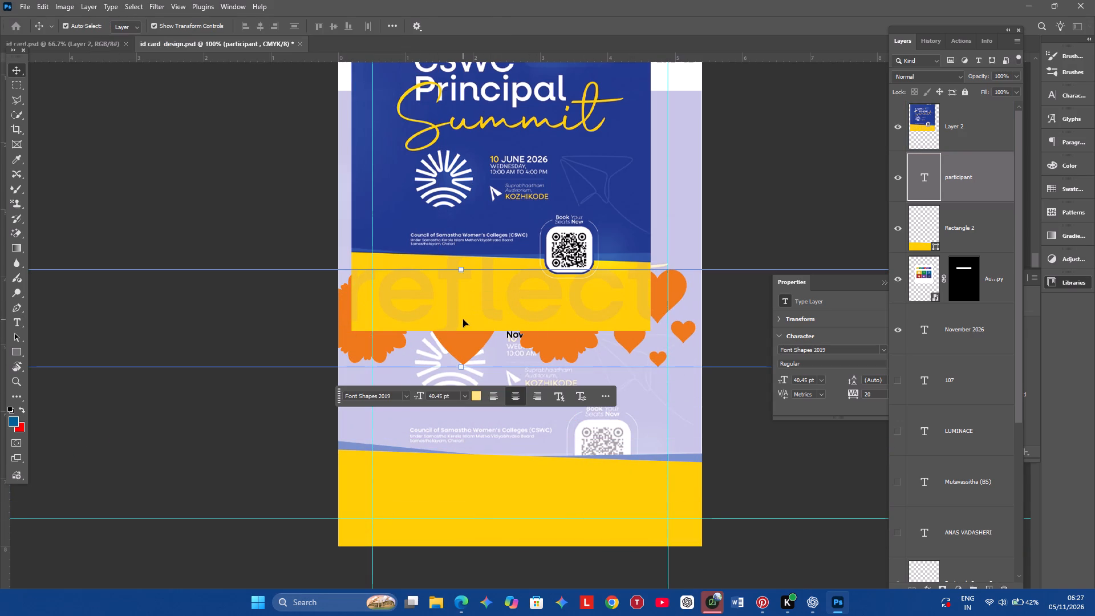
{"action": "left_click_drag", "start_coordinate": [463, 367], "coordinate": [486, 319]}
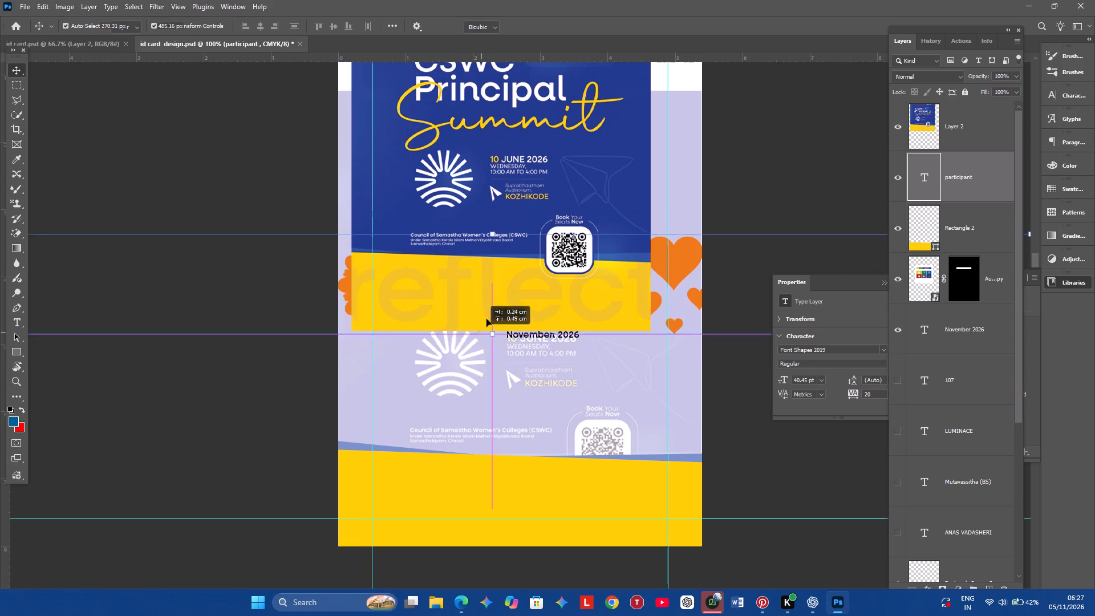
{"action": "left_click_drag", "start_coordinate": [486, 319], "coordinate": [475, 445]}
{"action": "left_click_drag", "start_coordinate": [493, 447], "coordinate": [520, 375]}
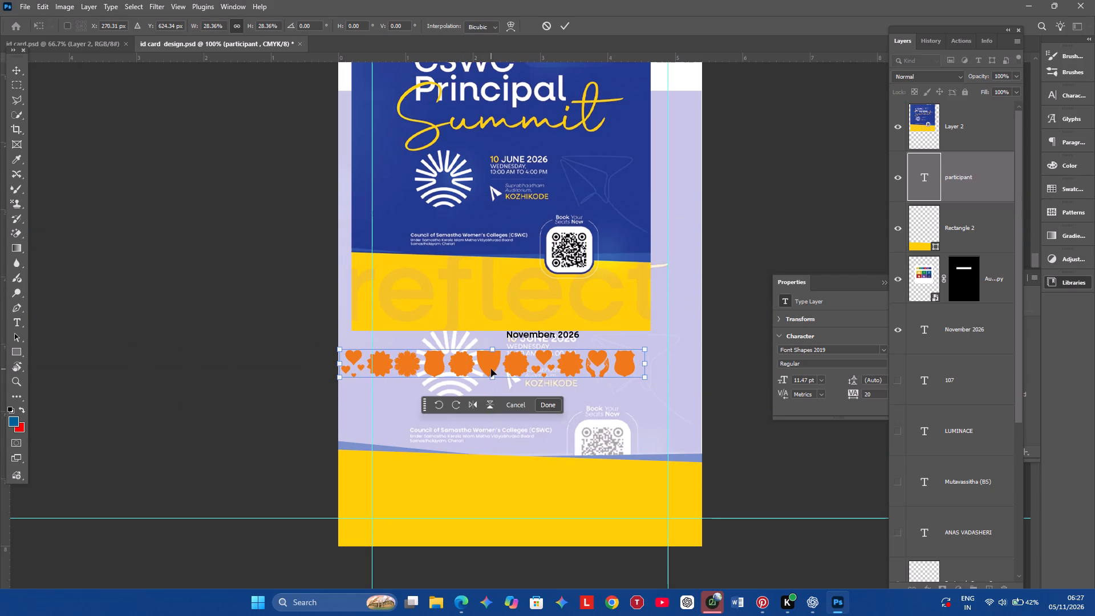
{"action": "left_click_drag", "start_coordinate": [491, 369], "coordinate": [524, 387]}
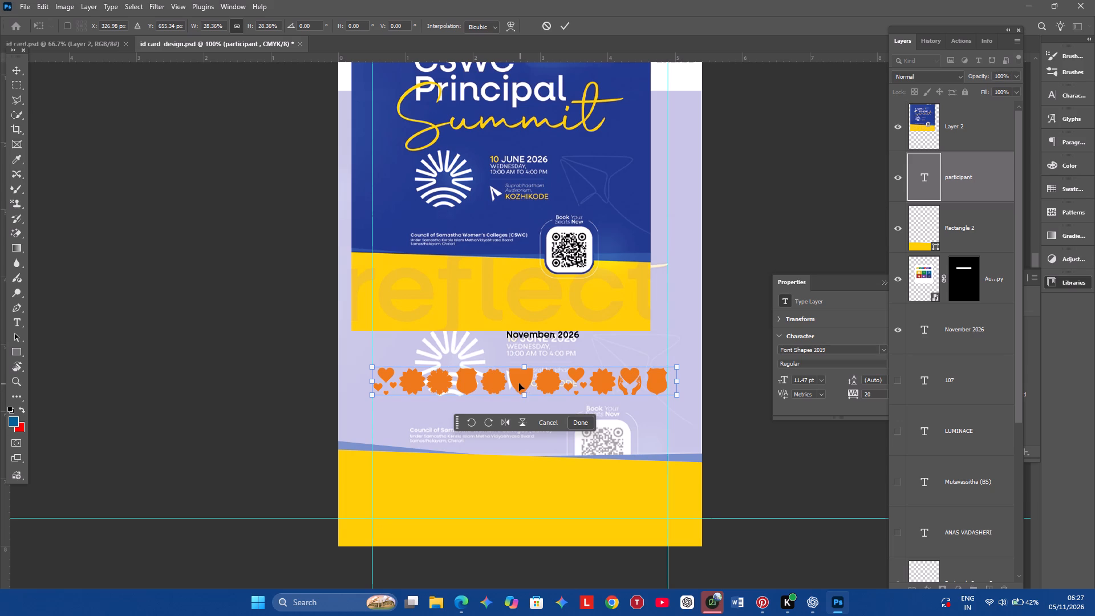
{"action": "left_click_drag", "start_coordinate": [519, 383], "coordinate": [521, 486]}
{"action": "double_click", "coordinate": [521, 486]}
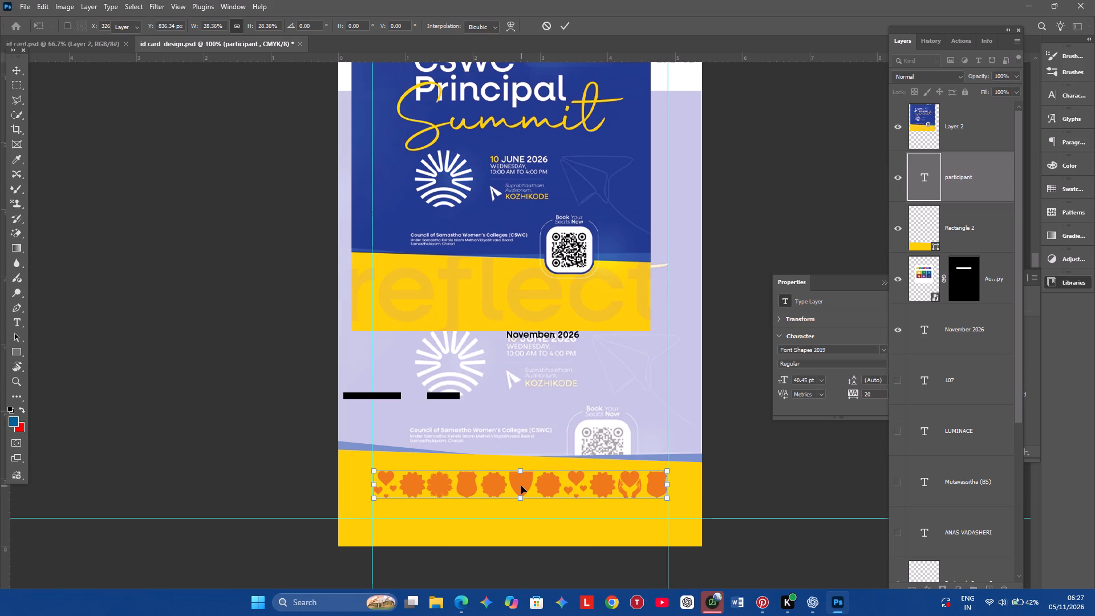
Browse the font list and apply Pixelify Sans Regular to the PARTICIPANT text.
{"action": "double_click", "coordinate": [501, 480]}
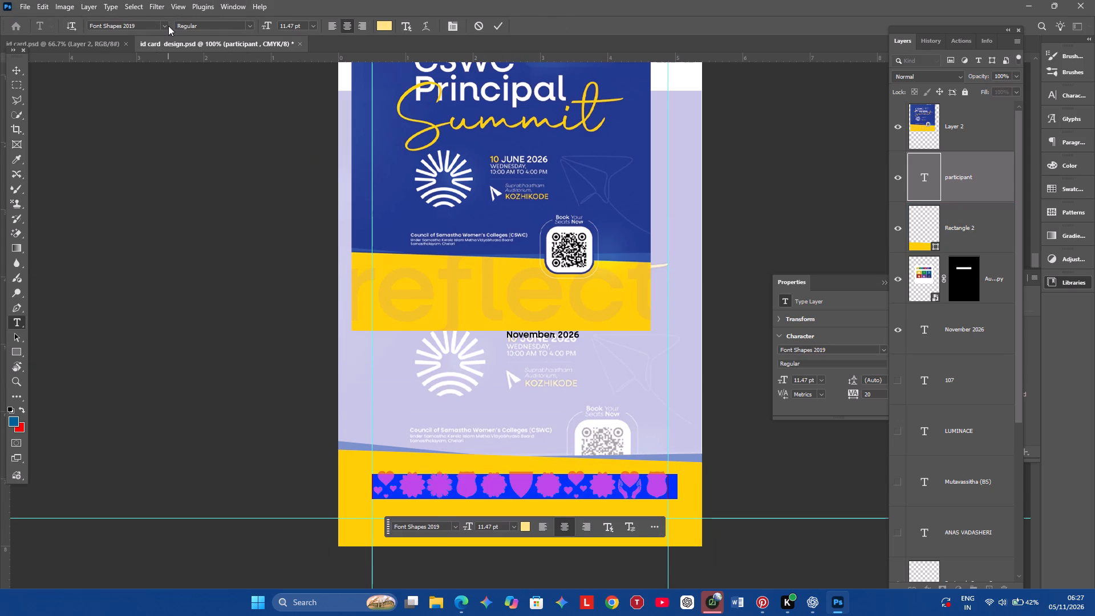
{"action": "left_click", "coordinate": [168, 26]}
{"action": "scroll", "coordinate": [282, 379], "scroll_direction": "down", "scroll_amount": 12}
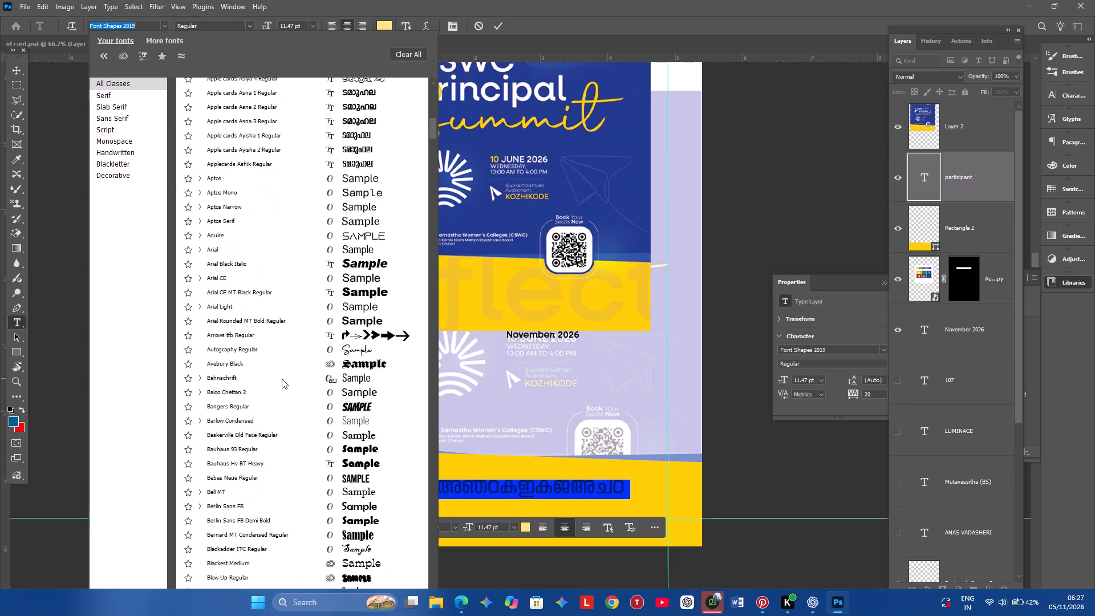
{"action": "scroll", "coordinate": [282, 379], "scroll_direction": "down", "scroll_amount": 4}
{"action": "scroll", "coordinate": [282, 379], "scroll_direction": "down", "scroll_amount": 20}
{"action": "scroll", "coordinate": [282, 379], "scroll_direction": "down", "scroll_amount": 3}
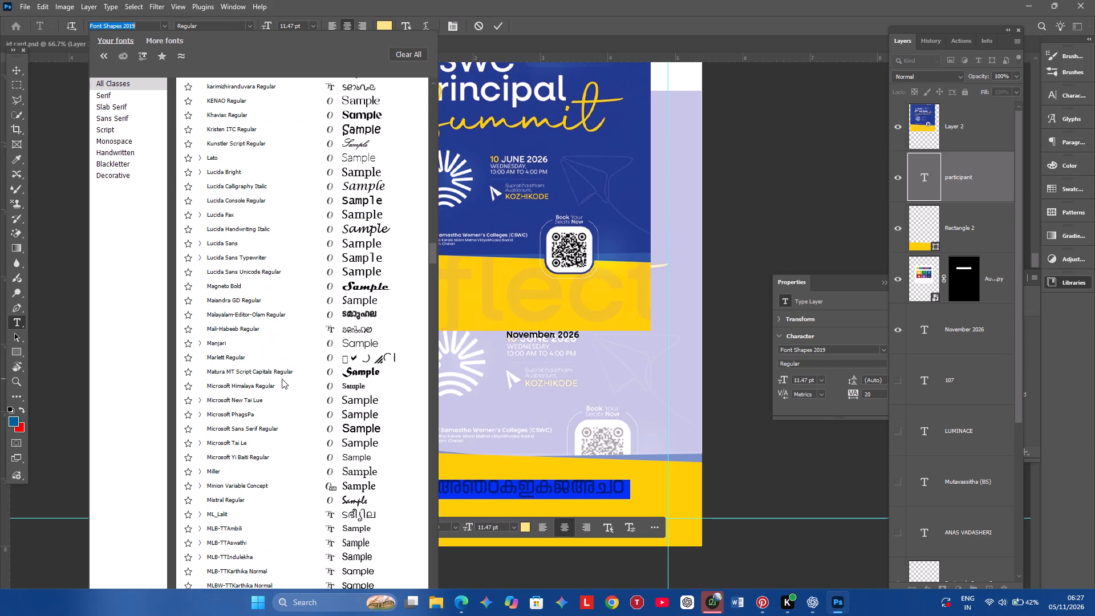
{"action": "scroll", "coordinate": [282, 379], "scroll_direction": "down", "scroll_amount": 10}
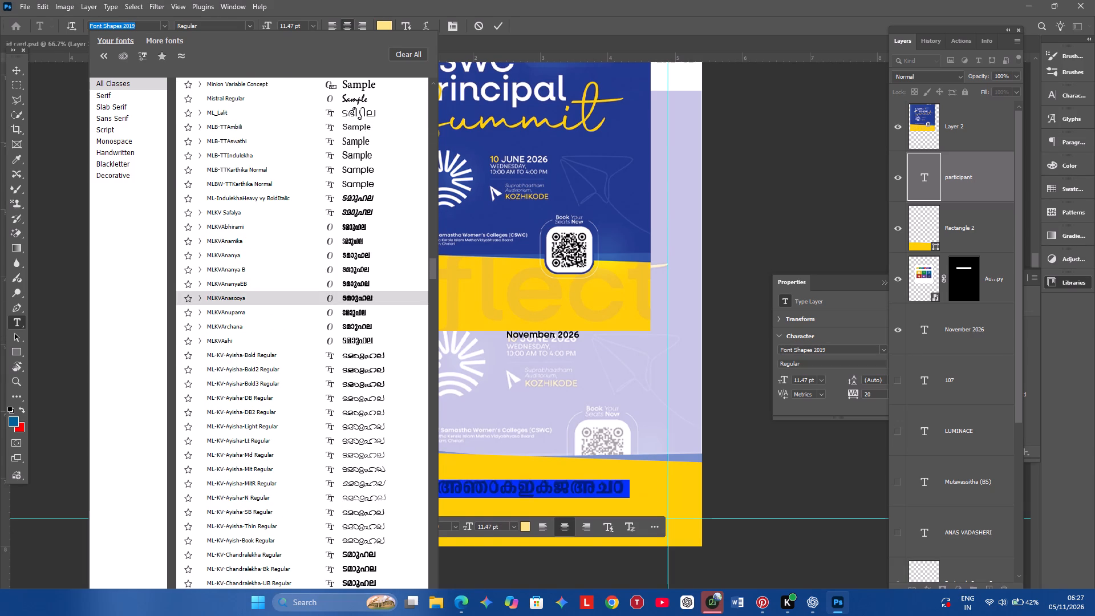
{"action": "left_click", "coordinate": [278, 598]}
{"action": "scroll", "coordinate": [278, 598], "scroll_direction": "down", "scroll_amount": 4}
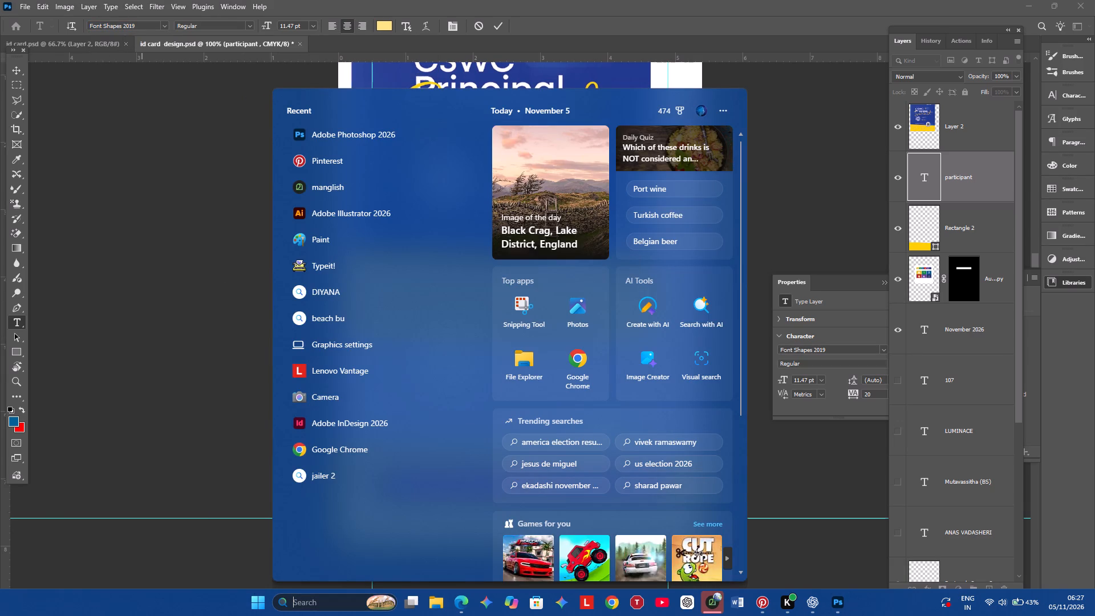
{"action": "left_click", "coordinate": [161, 26]}
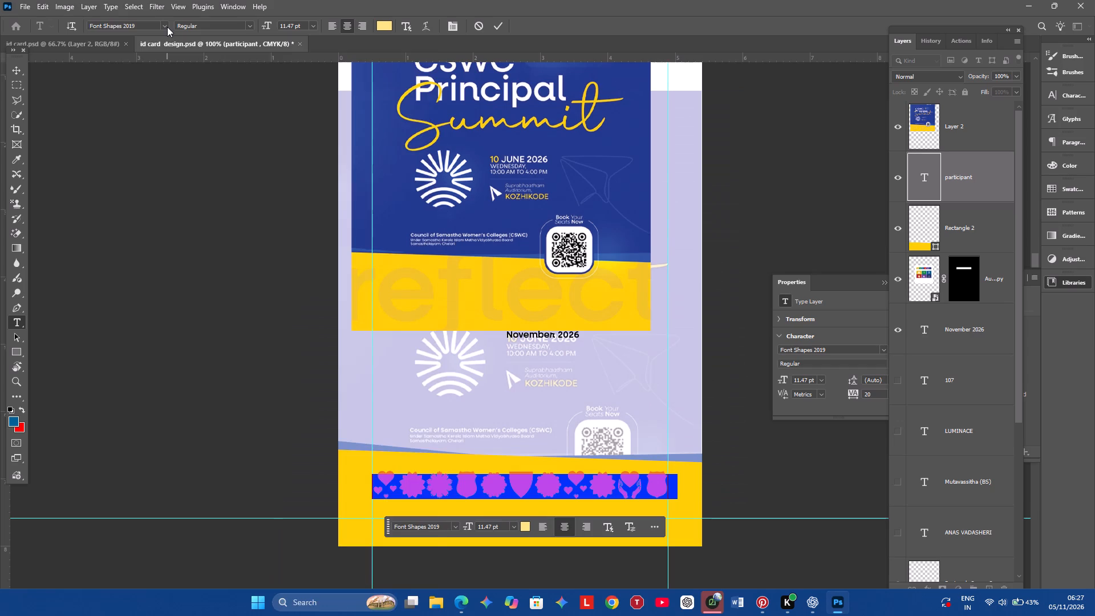
{"action": "left_click", "coordinate": [167, 27]}
{"action": "scroll", "coordinate": [258, 406], "scroll_direction": "down", "scroll_amount": 20}
{"action": "scroll", "coordinate": [258, 406], "scroll_direction": "down", "scroll_amount": 6}
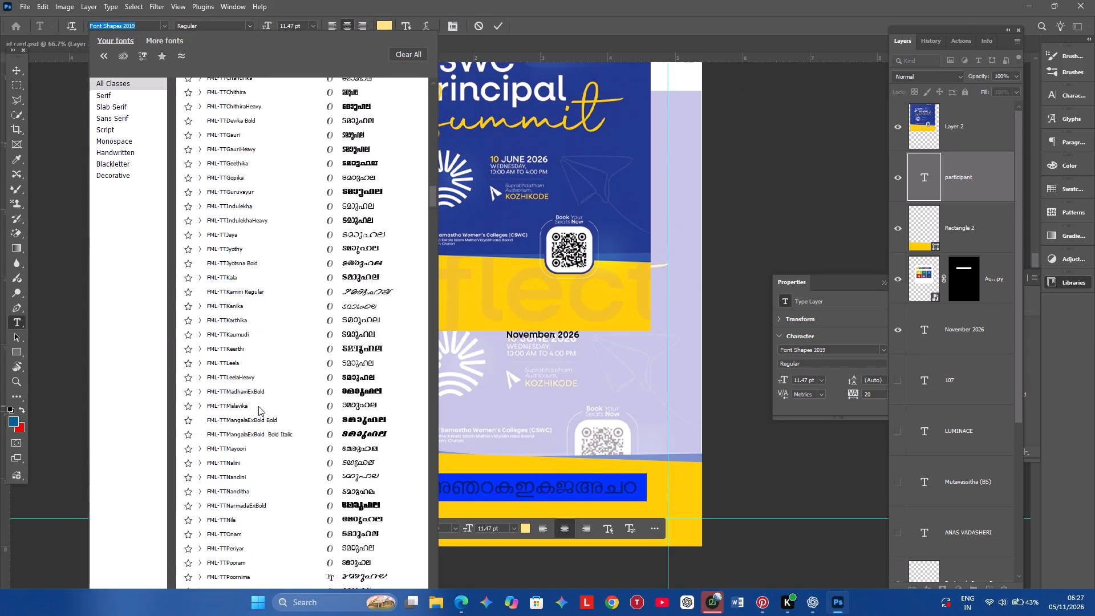
{"action": "scroll", "coordinate": [258, 406], "scroll_direction": "down", "scroll_amount": 15}
{"action": "scroll", "coordinate": [258, 406], "scroll_direction": "down", "scroll_amount": 7}
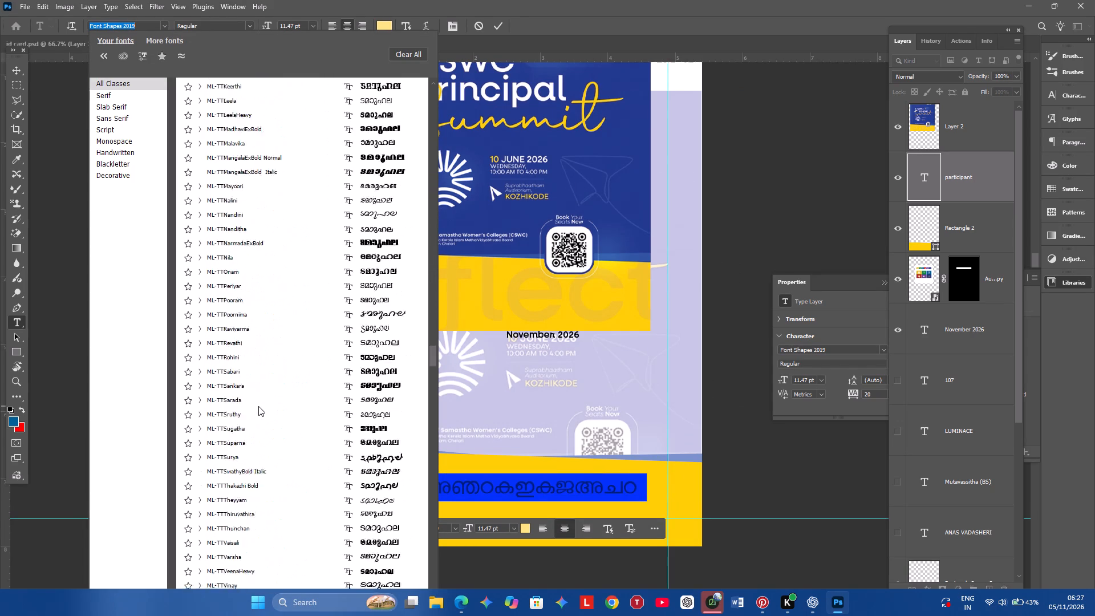
{"action": "scroll", "coordinate": [258, 406], "scroll_direction": "down", "scroll_amount": 20}
{"action": "scroll", "coordinate": [258, 406], "scroll_direction": "down", "scroll_amount": 20}
{"action": "scroll", "coordinate": [258, 406], "scroll_direction": "down", "scroll_amount": 10}
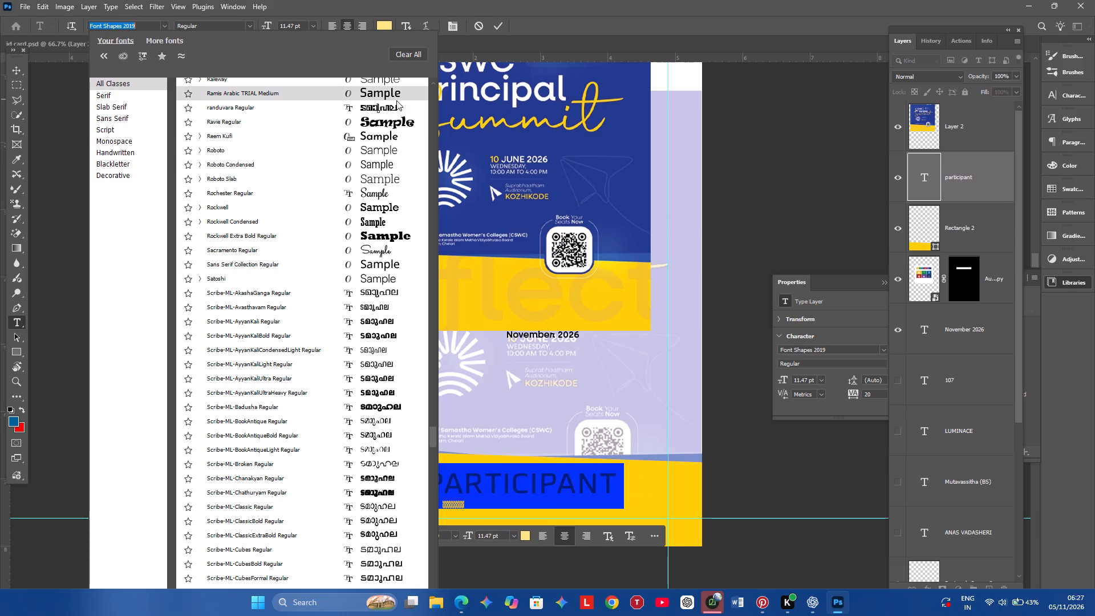
{"action": "scroll", "coordinate": [396, 106], "scroll_direction": "up", "scroll_amount": 2}
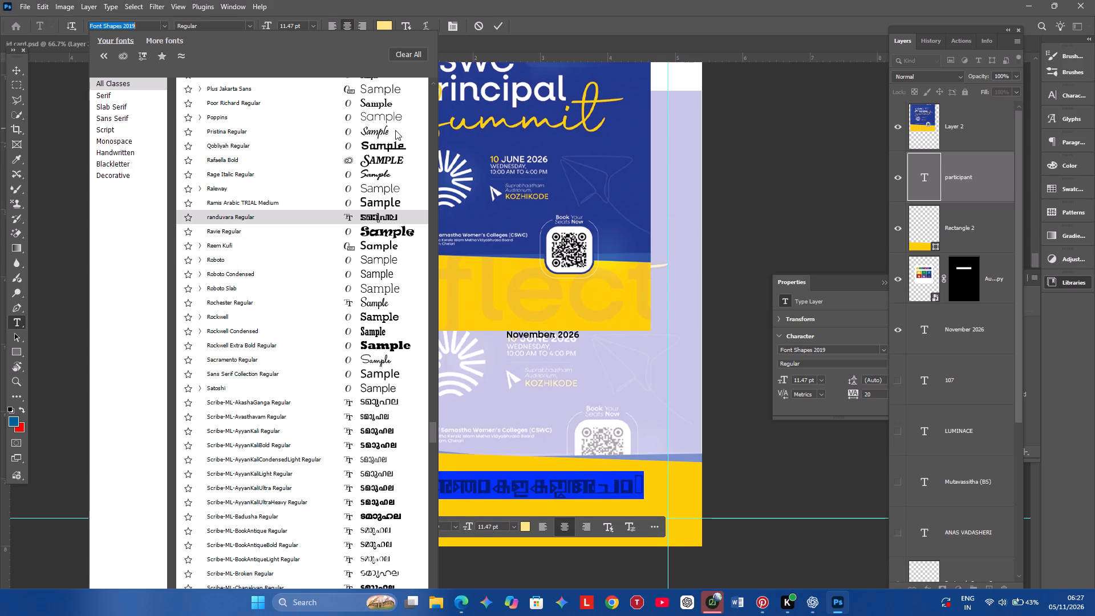
{"action": "scroll", "coordinate": [395, 141], "scroll_direction": "up", "scroll_amount": 2}
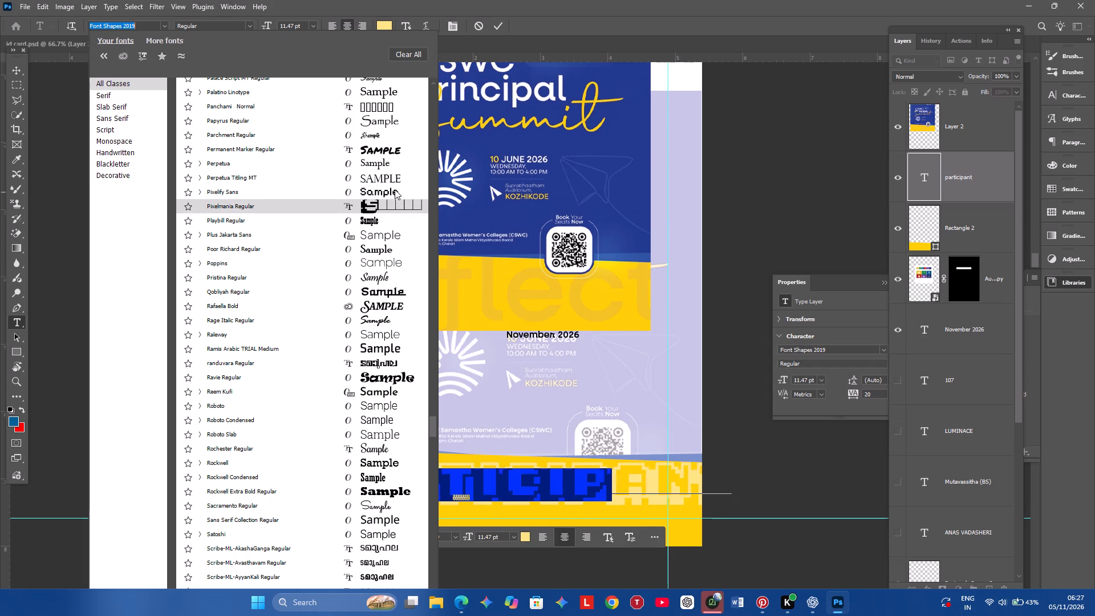
{"action": "left_click", "coordinate": [395, 189]}
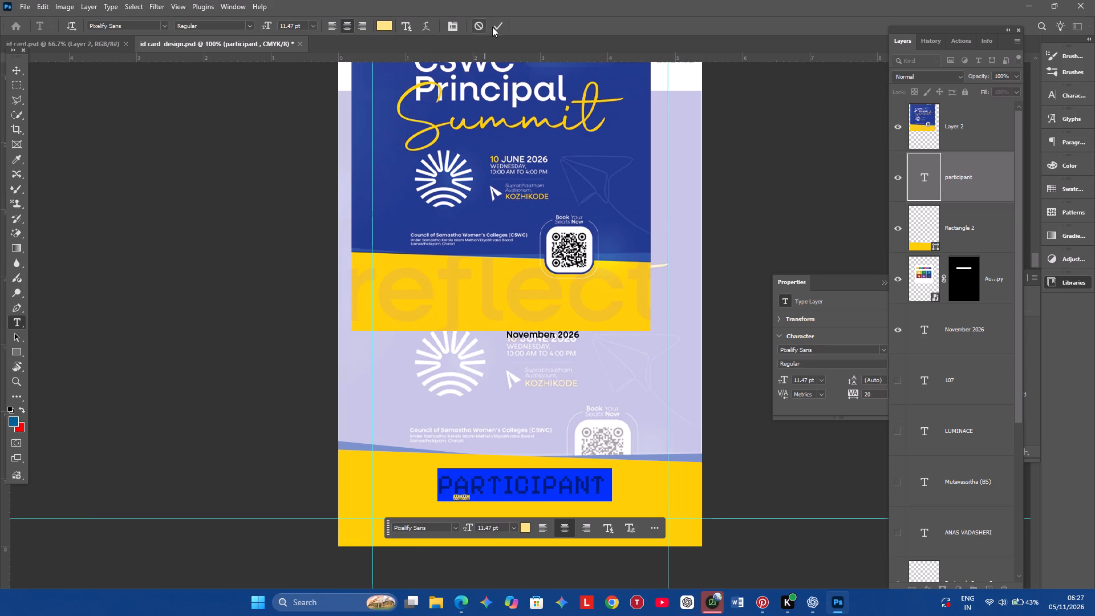
{"action": "left_click", "coordinate": [496, 30]}
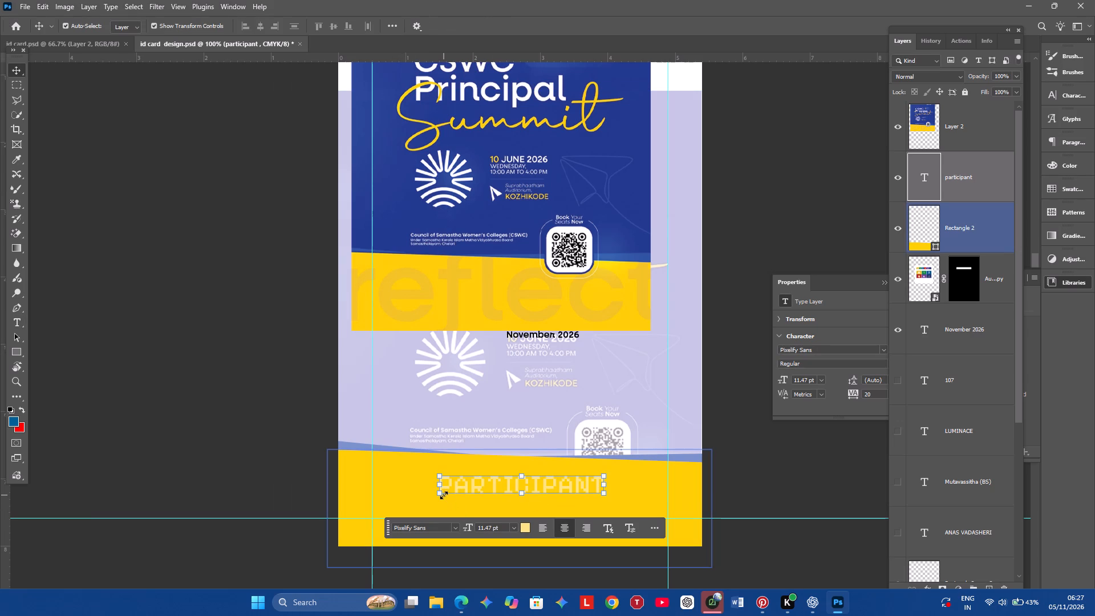
Enlarge the PARTICIPANT text to about 260.68% and centre it across the yellow band.
{"action": "left_click_drag", "start_coordinate": [443, 495], "coordinate": [354, 493]}
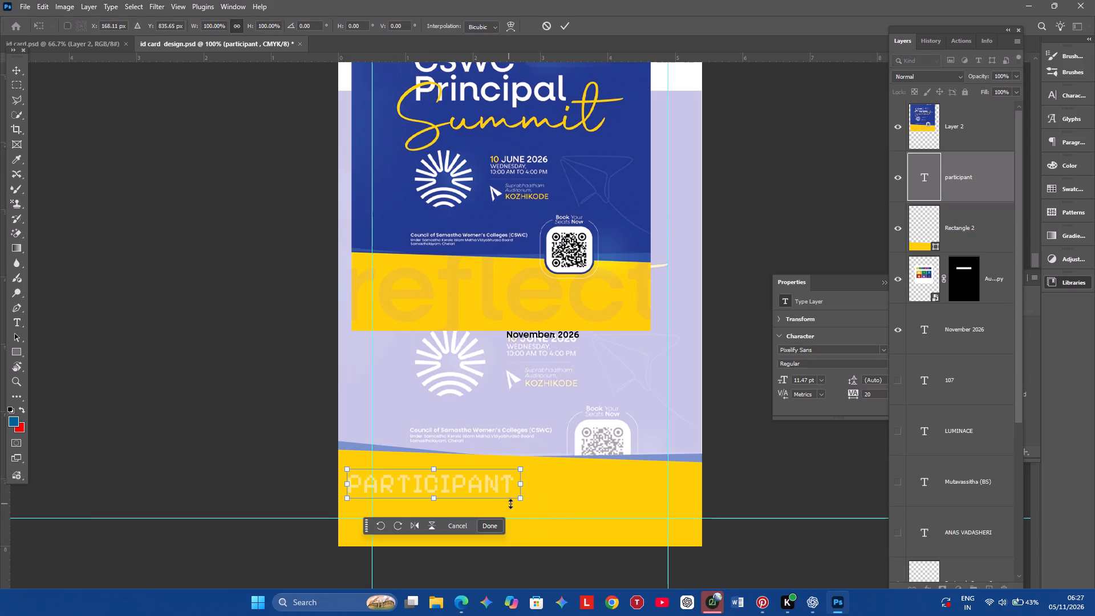
{"action": "left_click_drag", "start_coordinate": [521, 499], "coordinate": [798, 564]}
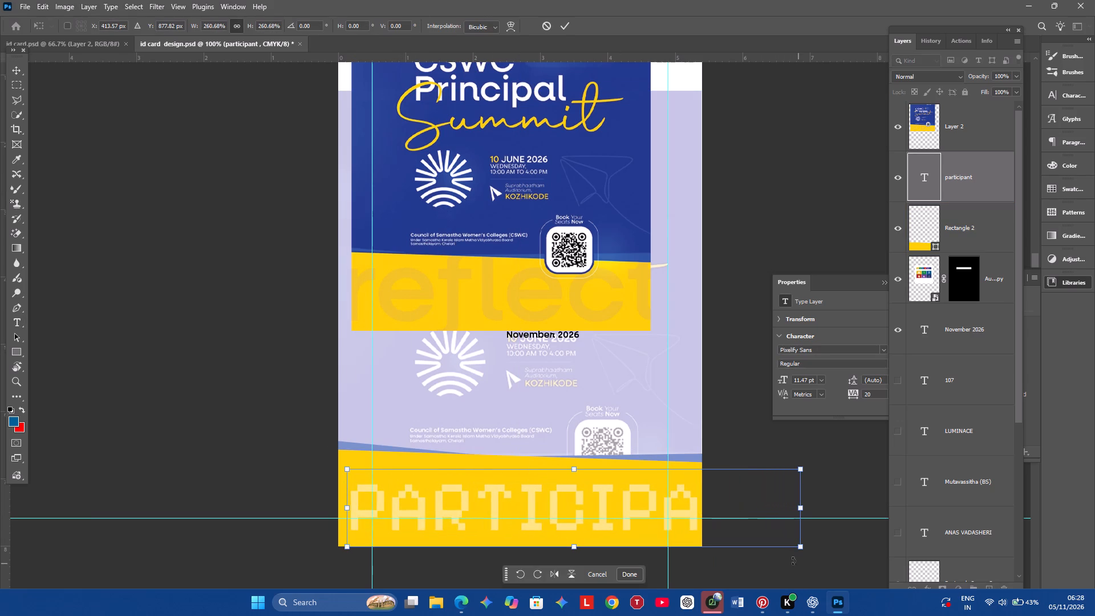
{"action": "left_click_drag", "start_coordinate": [621, 505], "coordinate": [567, 504]}
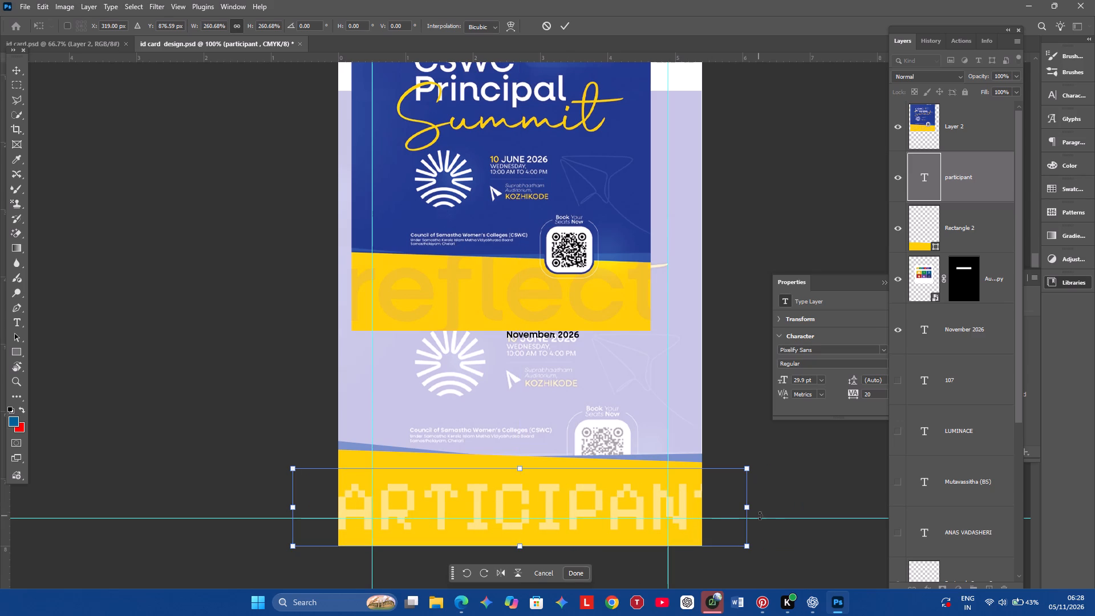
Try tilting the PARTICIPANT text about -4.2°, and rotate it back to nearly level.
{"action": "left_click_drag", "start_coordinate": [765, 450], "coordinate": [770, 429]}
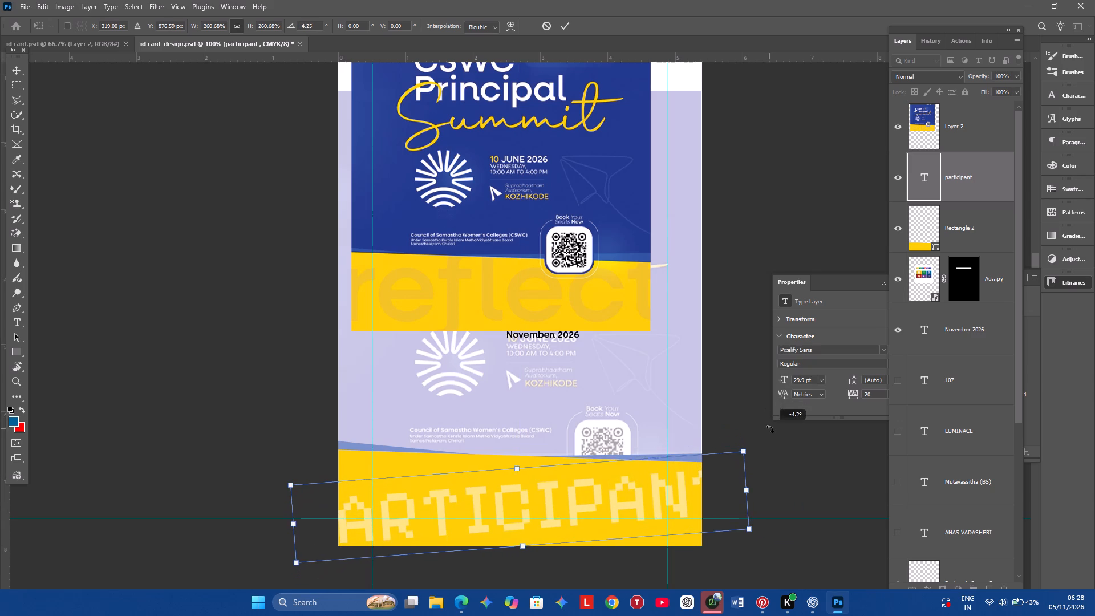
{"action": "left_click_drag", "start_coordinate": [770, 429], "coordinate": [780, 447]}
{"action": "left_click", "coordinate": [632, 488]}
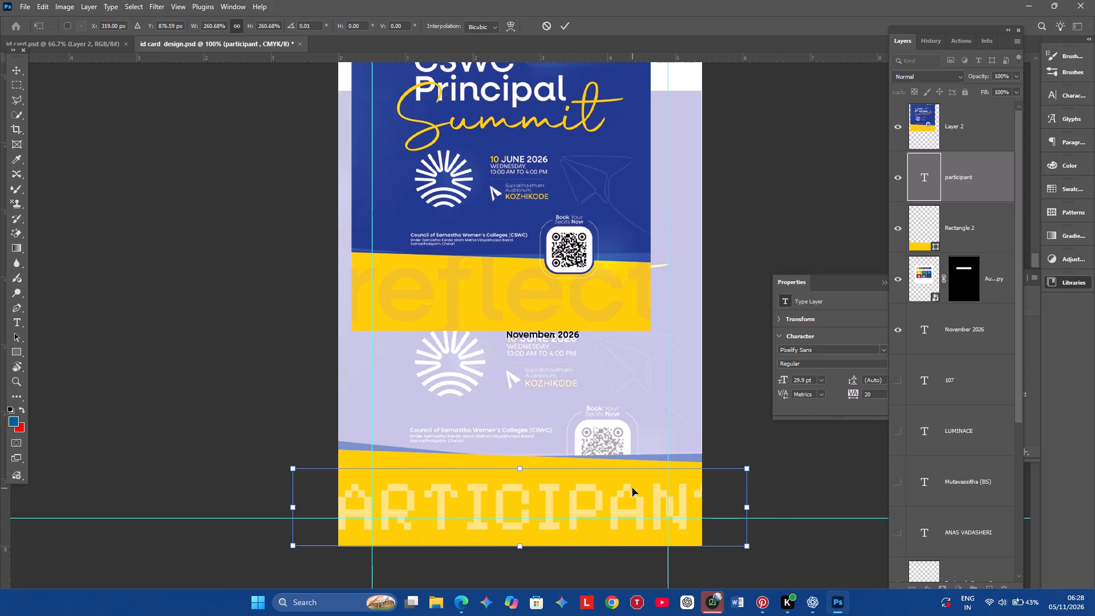
Enlarge the PARTICIPANT text further to about 339.89% and position it so it fills the yellow band and overruns both card edges.
{"action": "left_click_drag", "start_coordinate": [752, 505], "coordinate": [878, 517]}
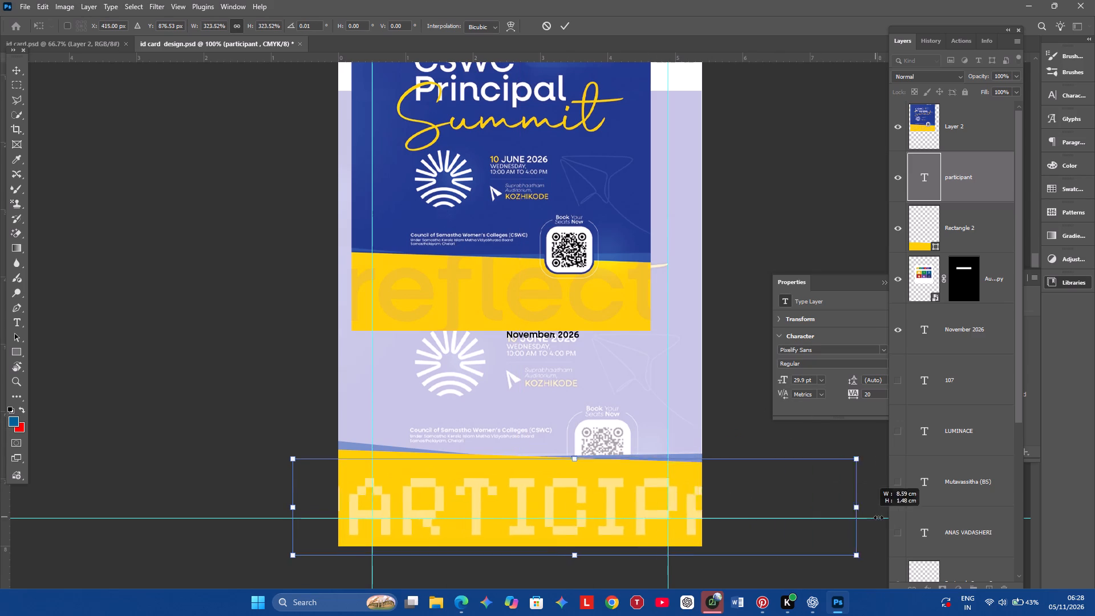
{"action": "left_click_drag", "start_coordinate": [878, 517], "coordinate": [890, 521]}
{"action": "left_click_drag", "start_coordinate": [609, 497], "coordinate": [576, 491]}
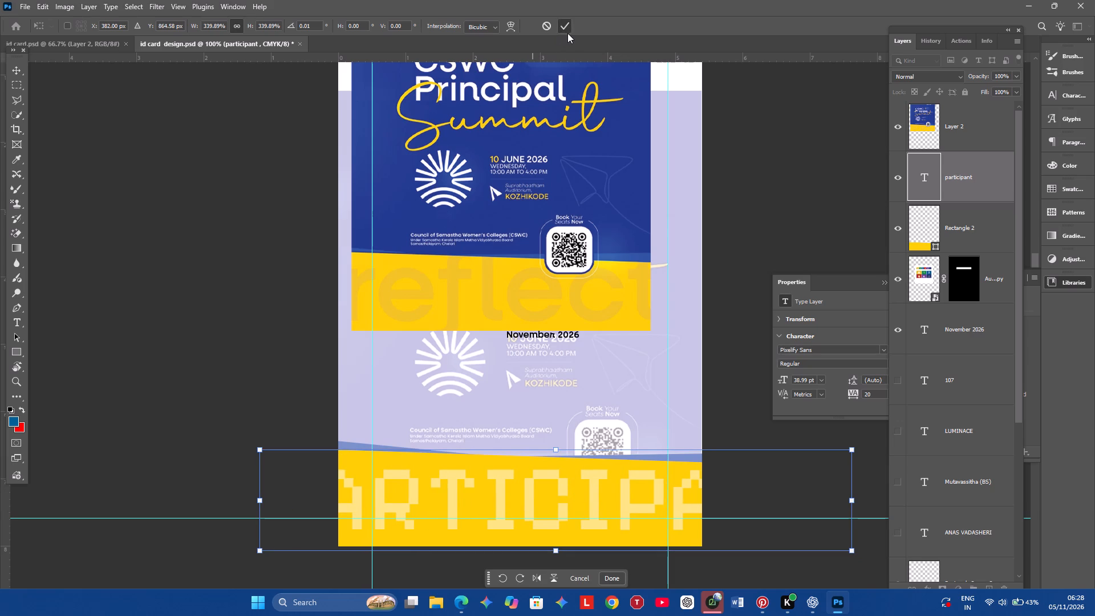
Apply the pending transform to the PARTICIPANT text and deselect its layer.
{"action": "left_click", "coordinate": [567, 33]}
{"action": "left_click", "coordinate": [183, 291]}
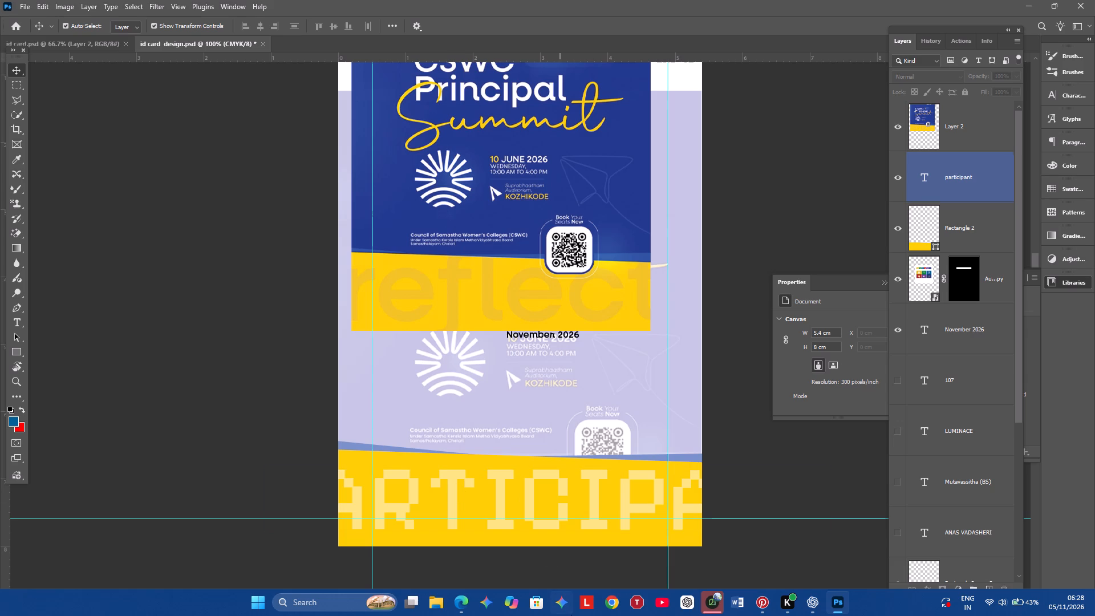
Switch to Word and look through its recent documents.
{"action": "left_click", "coordinate": [741, 605]}
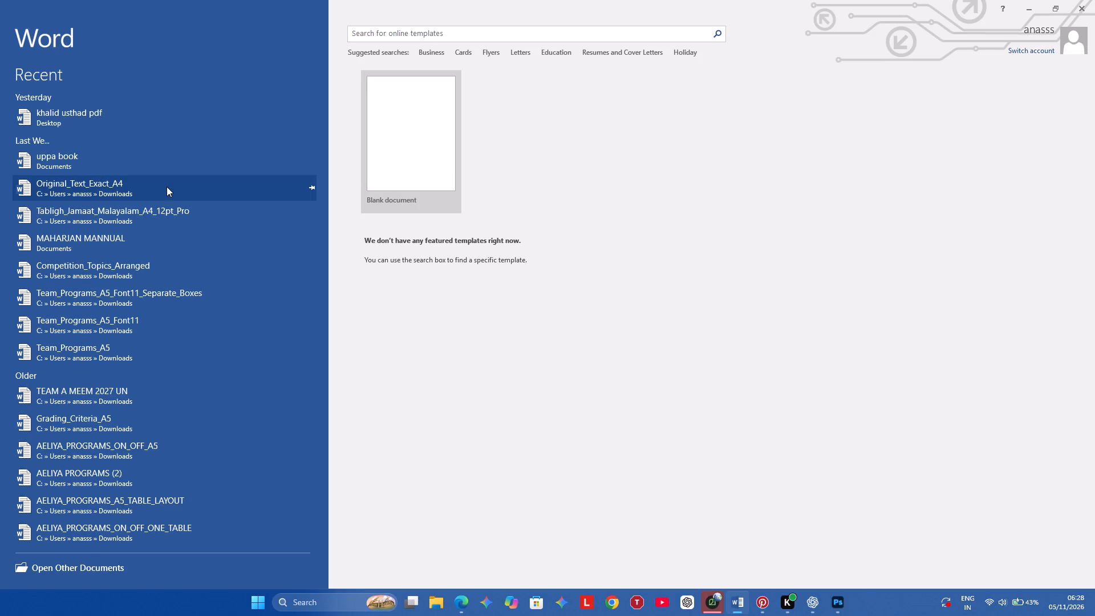
{"action": "scroll", "coordinate": [165, 431], "scroll_direction": "down", "scroll_amount": 2}
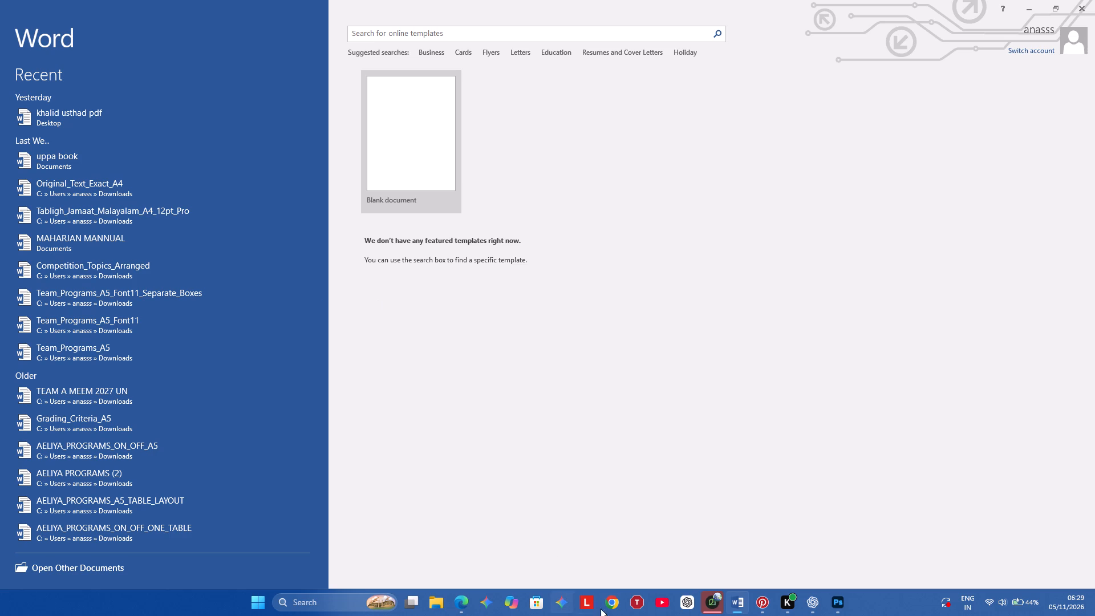
Switch to File Explorer and look for the needed file in Downloads, Desktop, Documents, Pictures, PORTFOLIO and MEEM 5th.
{"action": "left_click", "coordinate": [435, 606]}
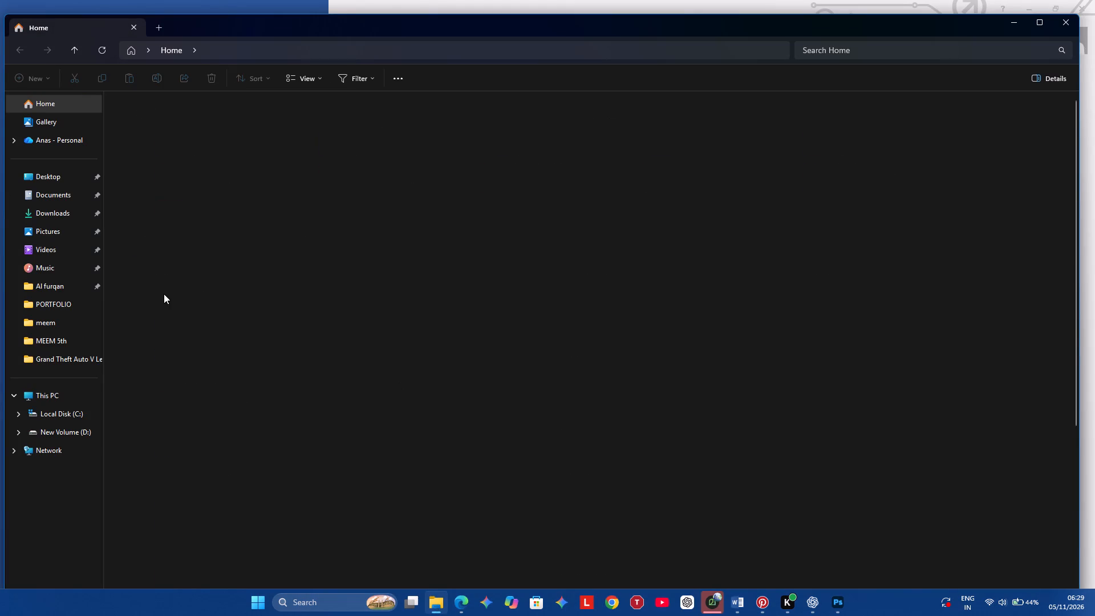
{"action": "left_click", "coordinate": [43, 207]}
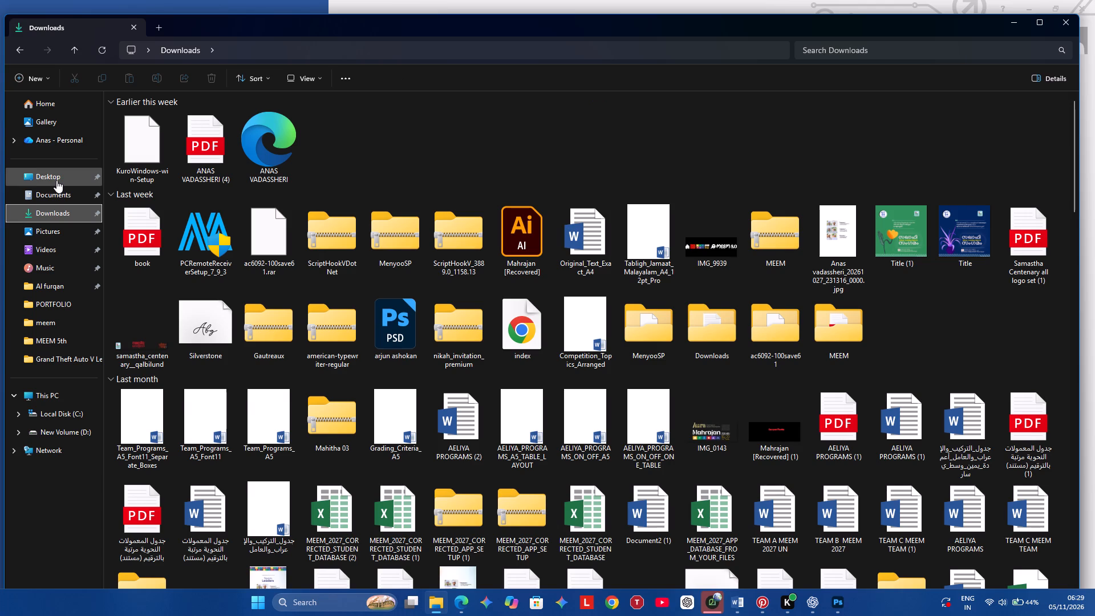
{"action": "left_click", "coordinate": [56, 180]}
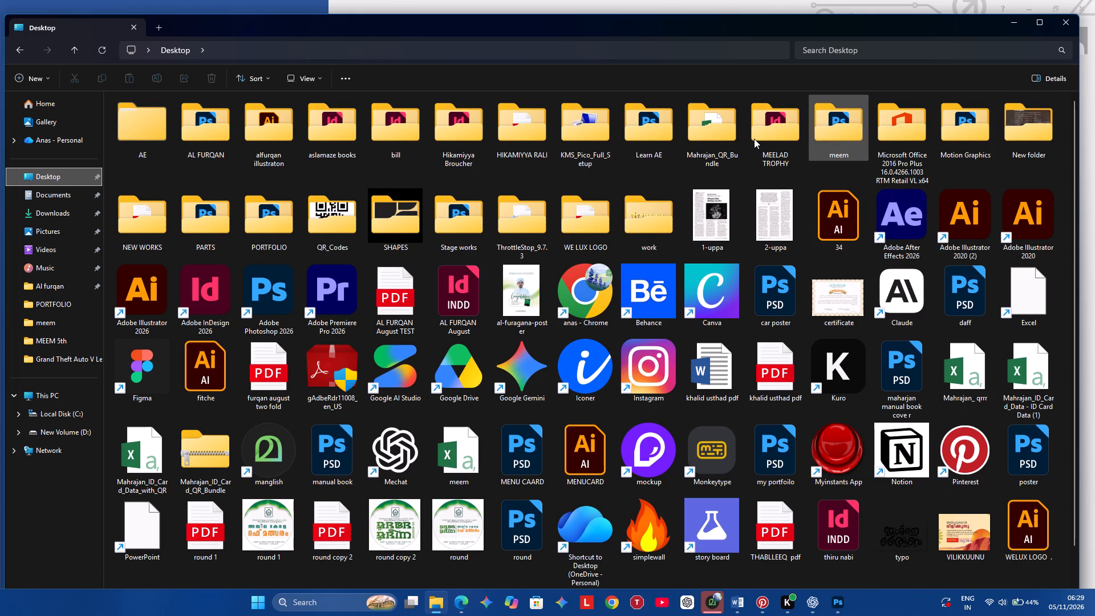
{"action": "left_click", "coordinate": [80, 195]}
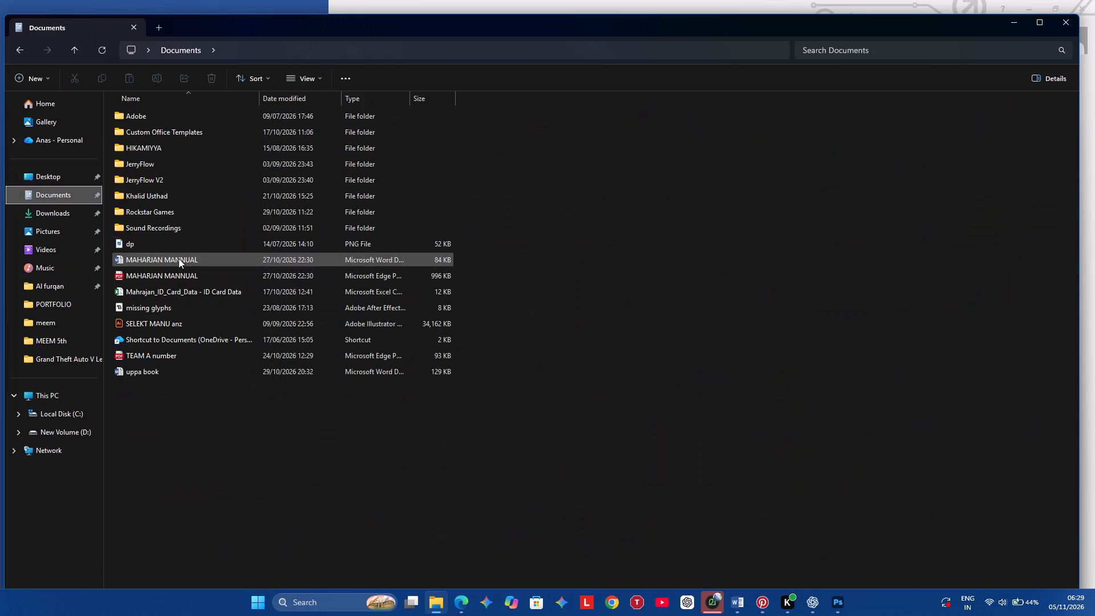
{"action": "left_click", "coordinate": [51, 212]}
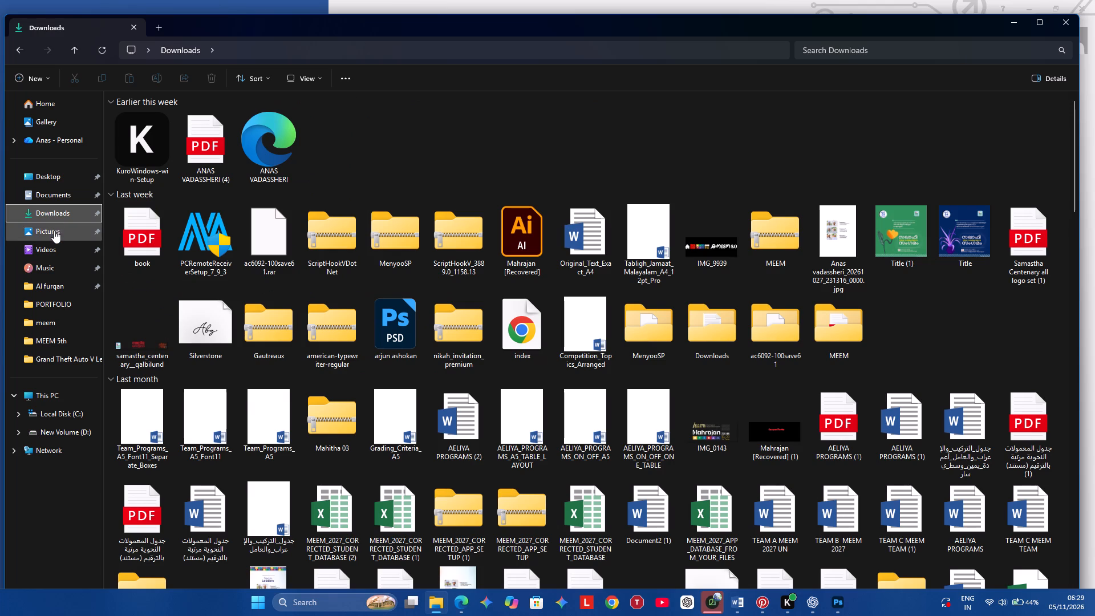
{"action": "left_click", "coordinate": [54, 238]}
{"action": "left_click", "coordinate": [52, 269]}
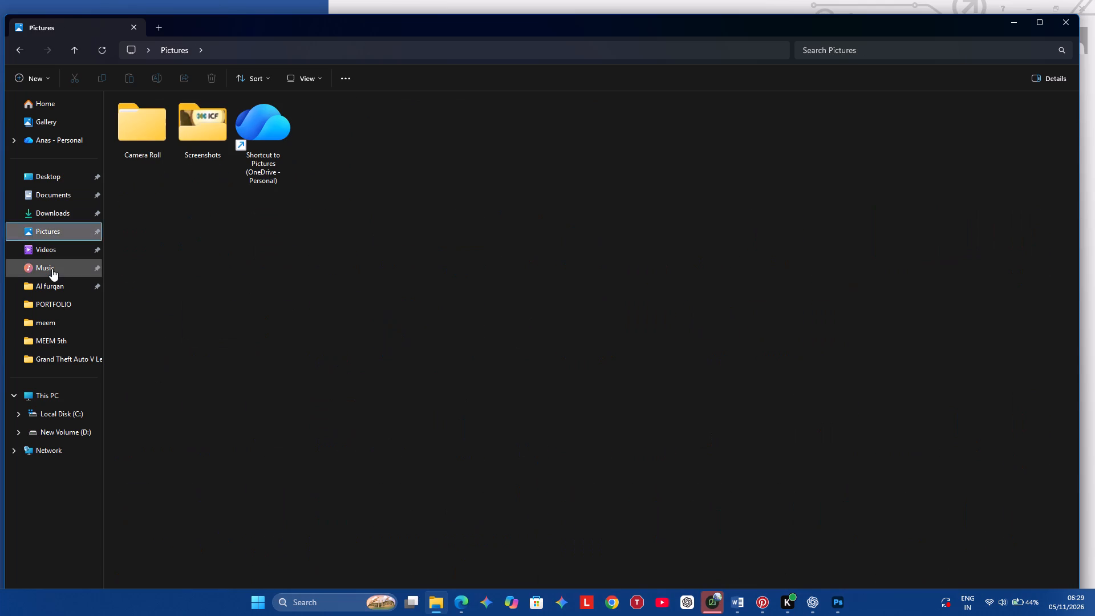
{"action": "left_click", "coordinate": [58, 304]}
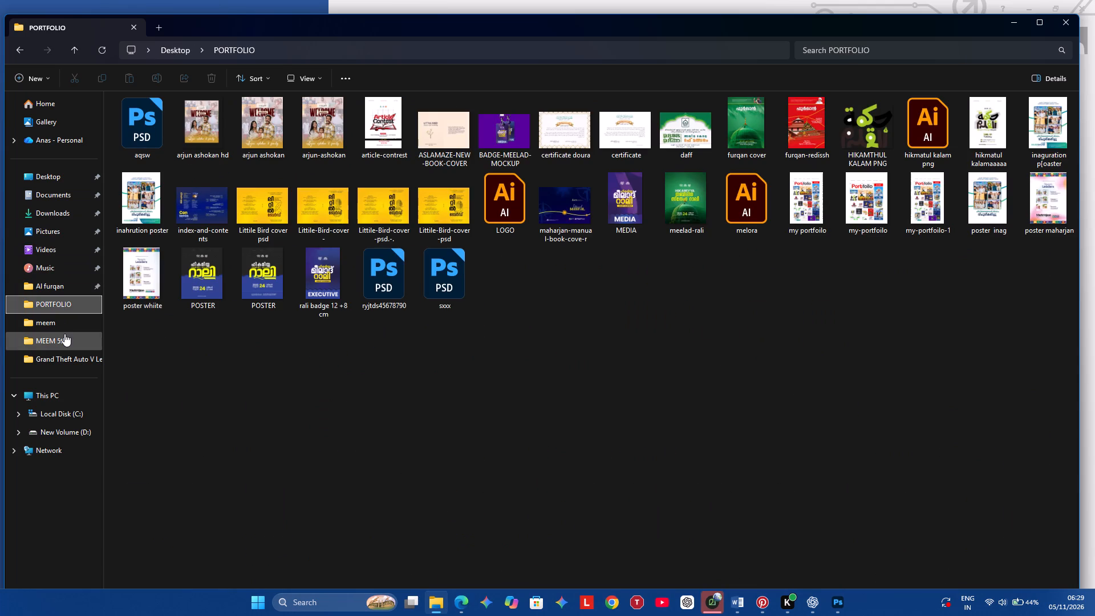
{"action": "left_click", "coordinate": [64, 334]}
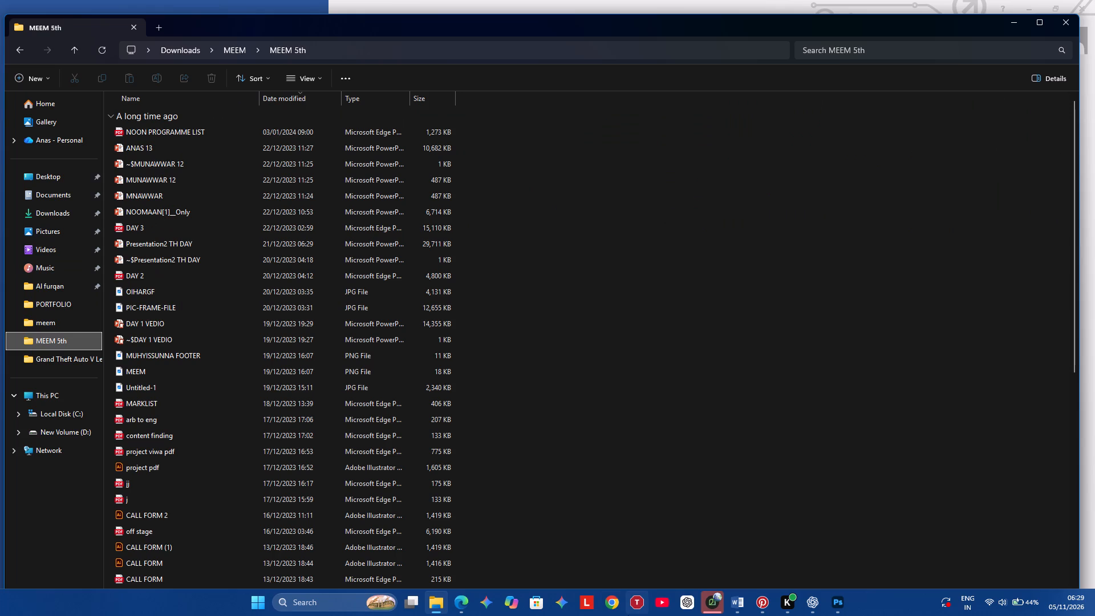
{"action": "scroll", "coordinate": [553, 412], "scroll_direction": "down", "scroll_amount": 9}
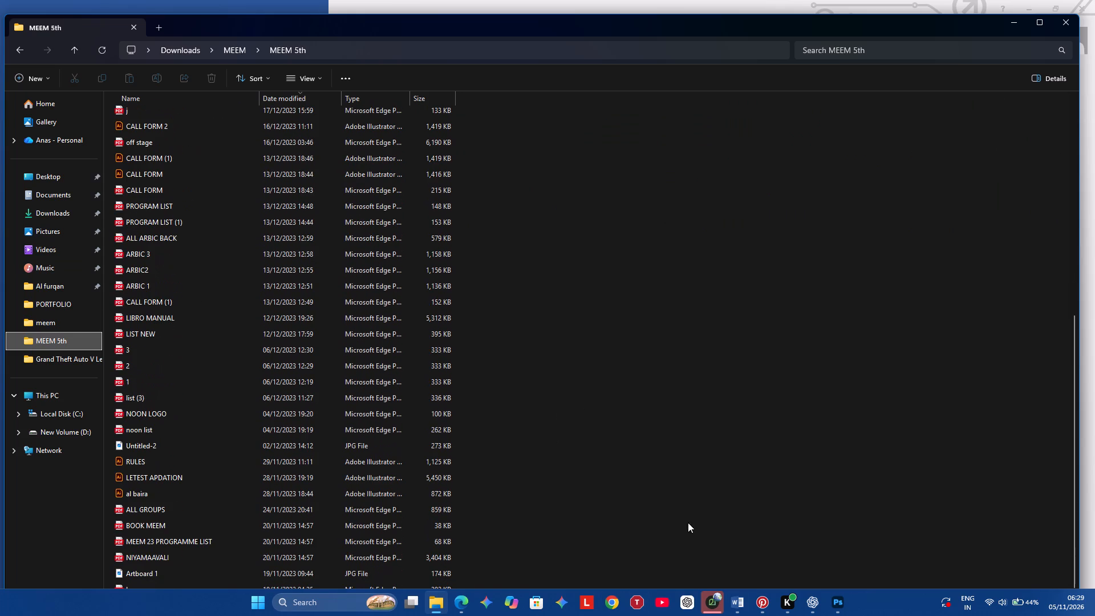
Switch back to Word, open the recent document جدول_التركيب_والإعراب_والعامل_أعمدة_يمين_وسط_يسار to check its contents, and close it.
{"action": "left_click", "coordinate": [739, 606]}
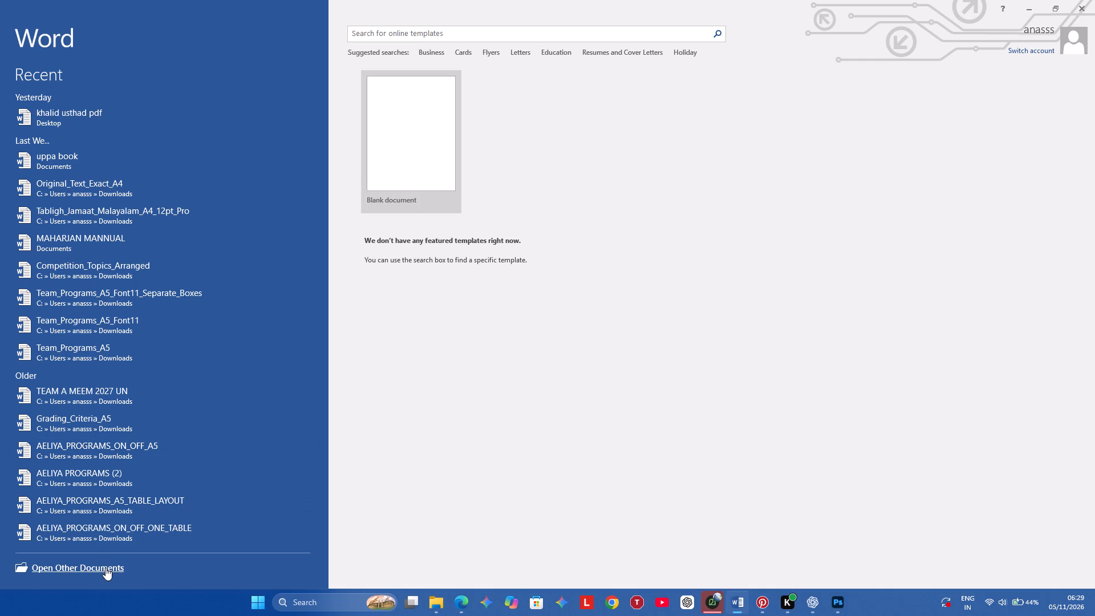
{"action": "scroll", "coordinate": [124, 433], "scroll_direction": "down", "scroll_amount": 1}
{"action": "scroll", "coordinate": [142, 525], "scroll_direction": "down", "scroll_amount": 3}
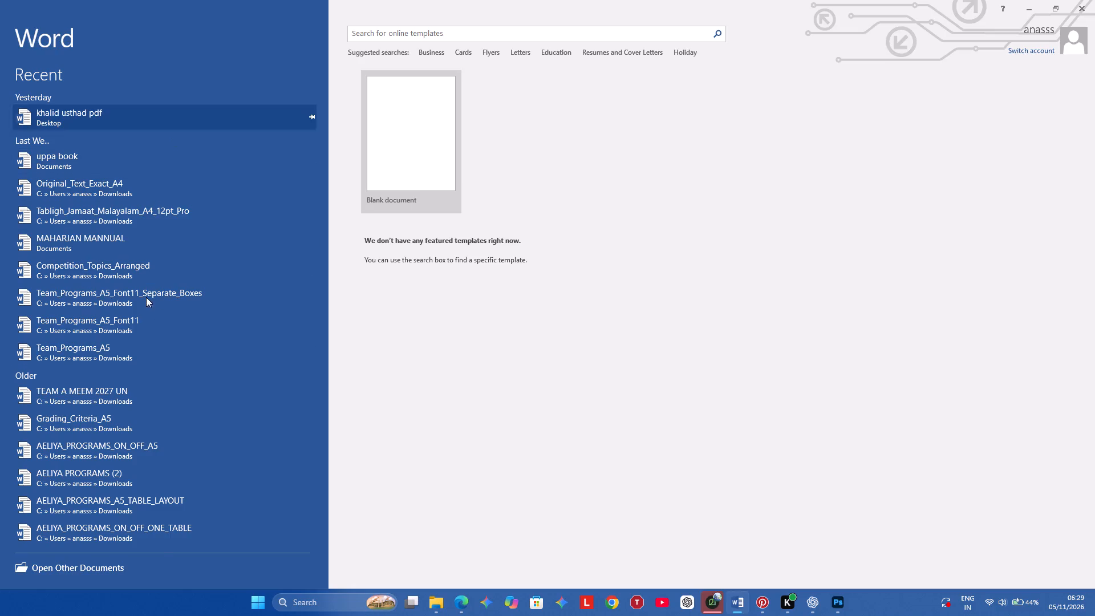
{"action": "left_click", "coordinate": [120, 563]}
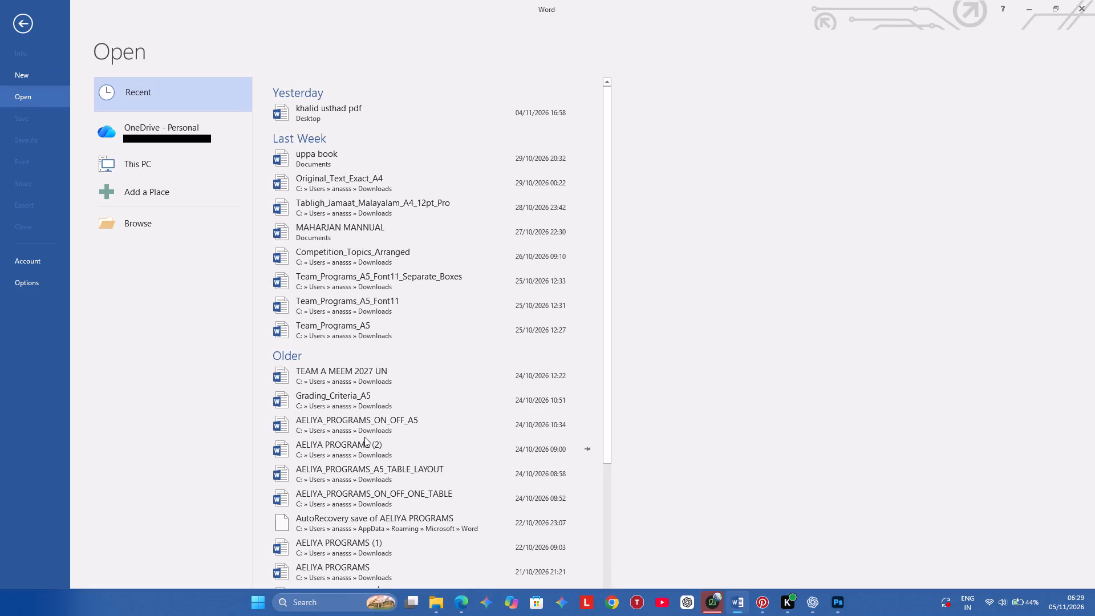
{"action": "scroll", "coordinate": [448, 409], "scroll_direction": "down", "scroll_amount": 6}
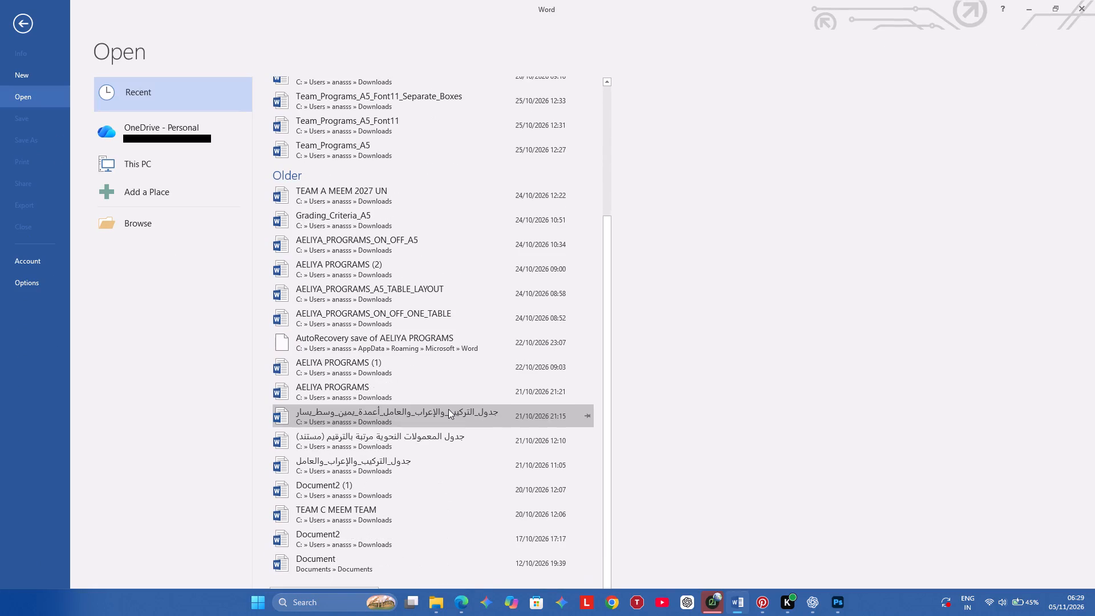
{"action": "scroll", "coordinate": [448, 409], "scroll_direction": "down", "scroll_amount": 2}
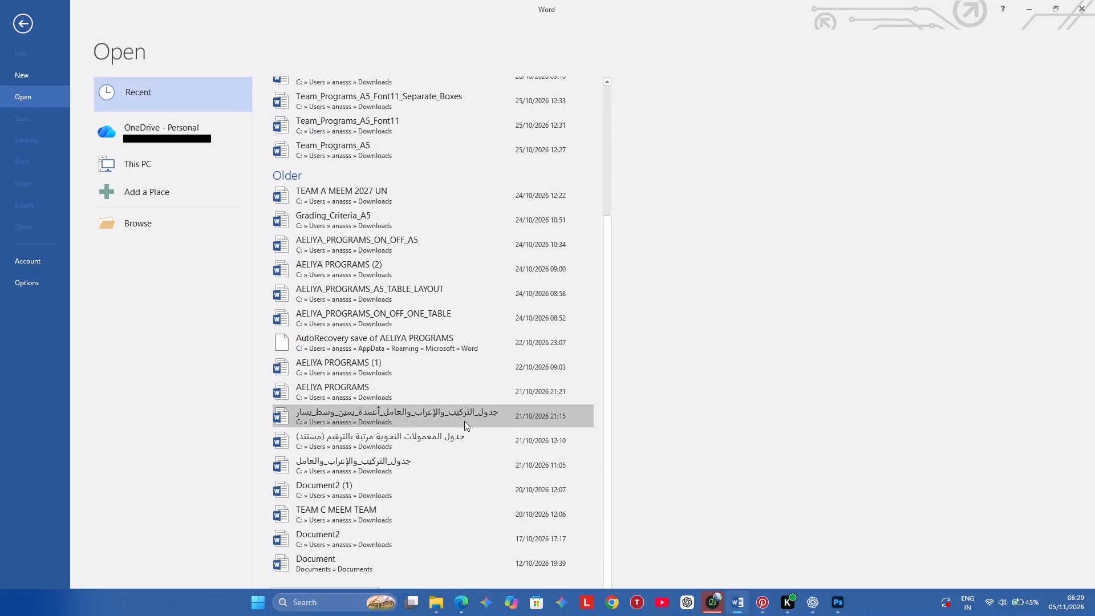
{"action": "left_click", "coordinate": [464, 420]}
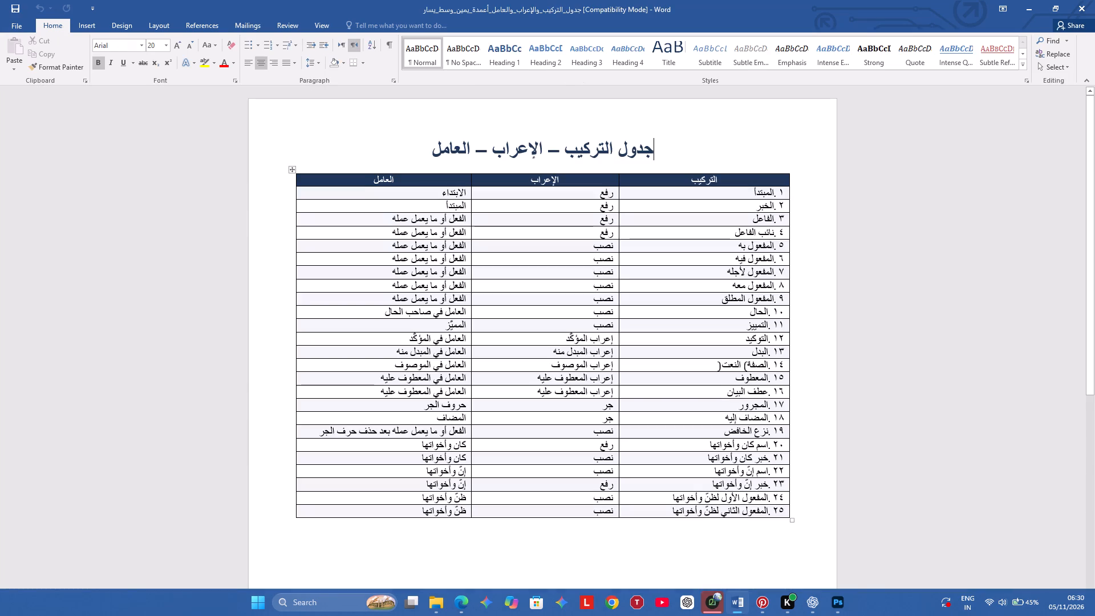
{"action": "left_click", "coordinate": [1094, 0]}
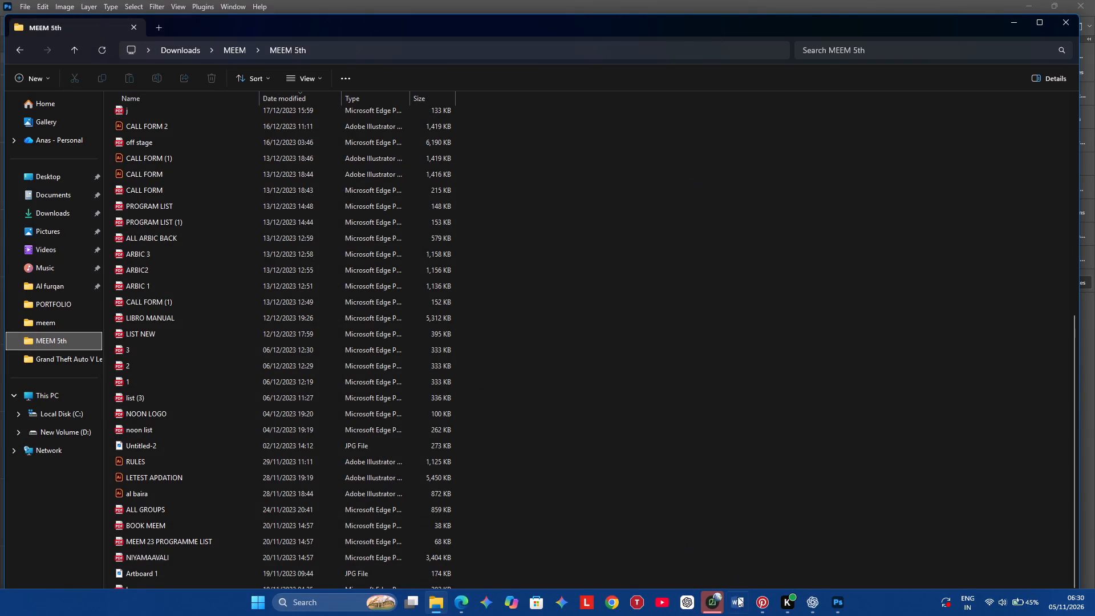
Reopen Word and look through the older entries of the full recent documents list for another file.
{"action": "left_click", "coordinate": [737, 599]}
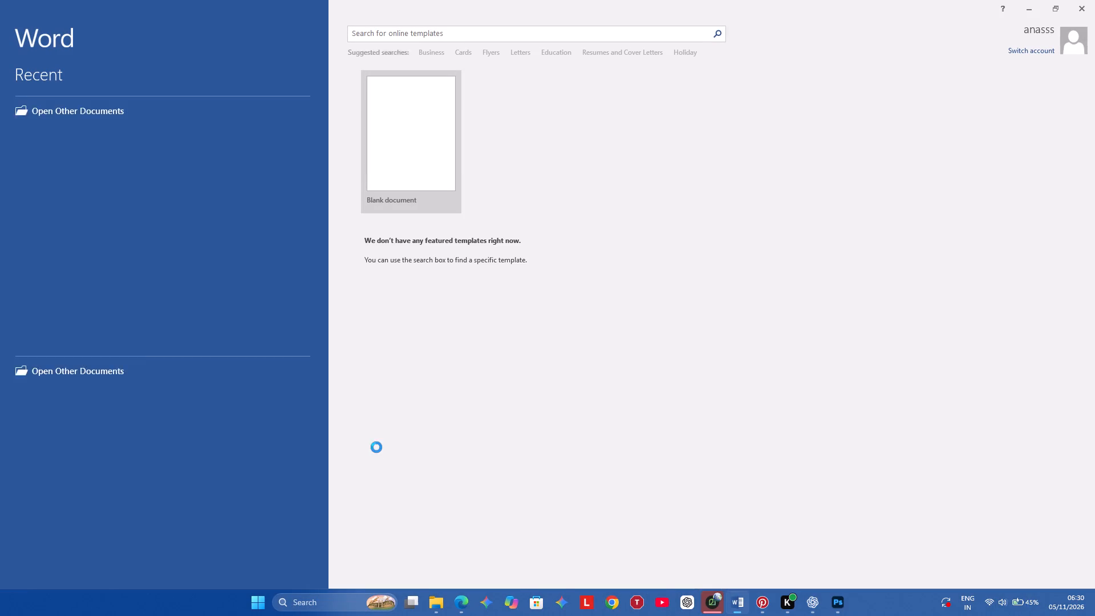
{"action": "scroll", "coordinate": [128, 501], "scroll_direction": "down", "scroll_amount": 4}
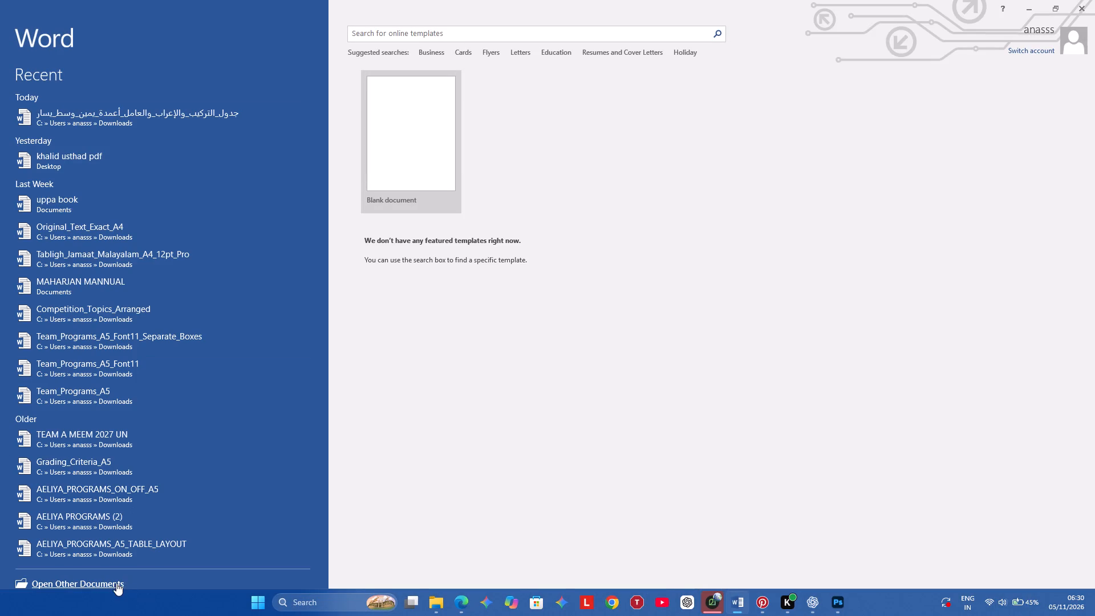
{"action": "left_click", "coordinate": [125, 579]}
{"action": "left_click", "coordinate": [116, 580]}
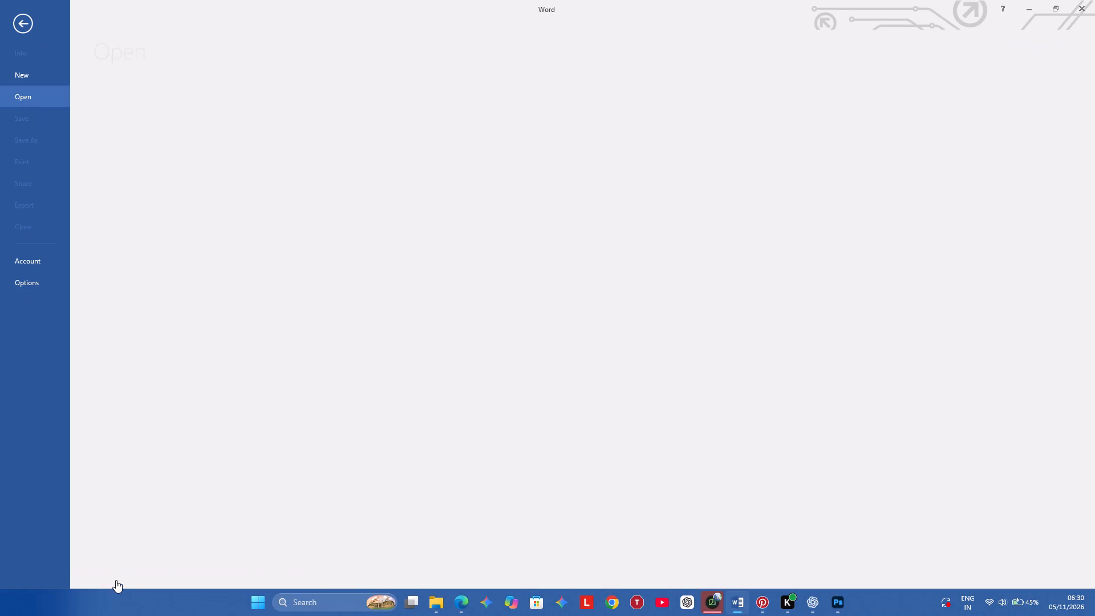
{"action": "scroll", "coordinate": [407, 480], "scroll_direction": "down", "scroll_amount": 1}
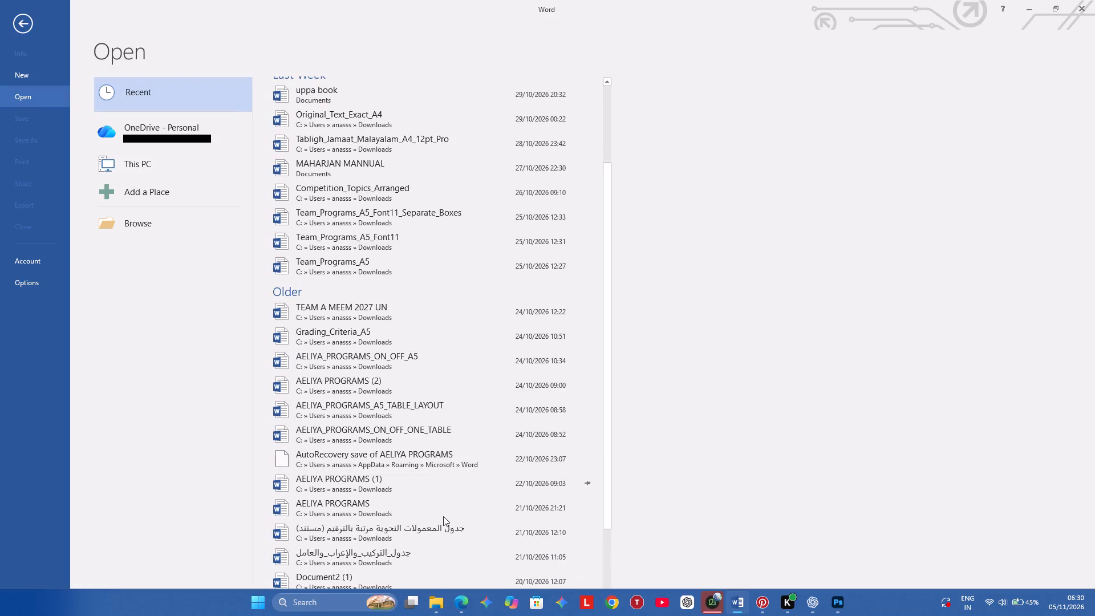
{"action": "scroll", "coordinate": [444, 520], "scroll_direction": "down", "scroll_amount": 1}
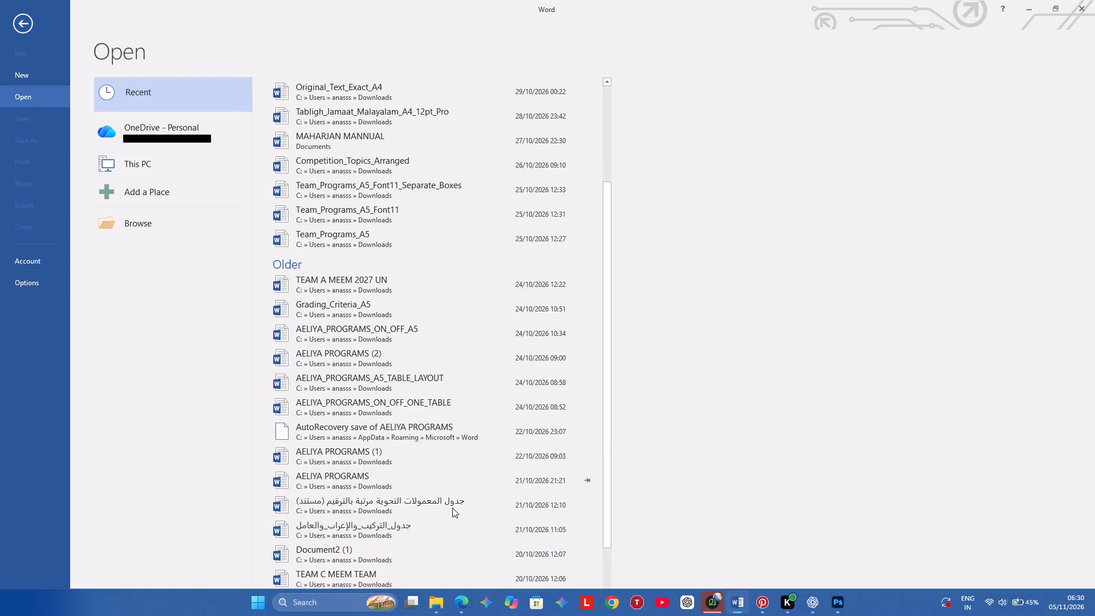